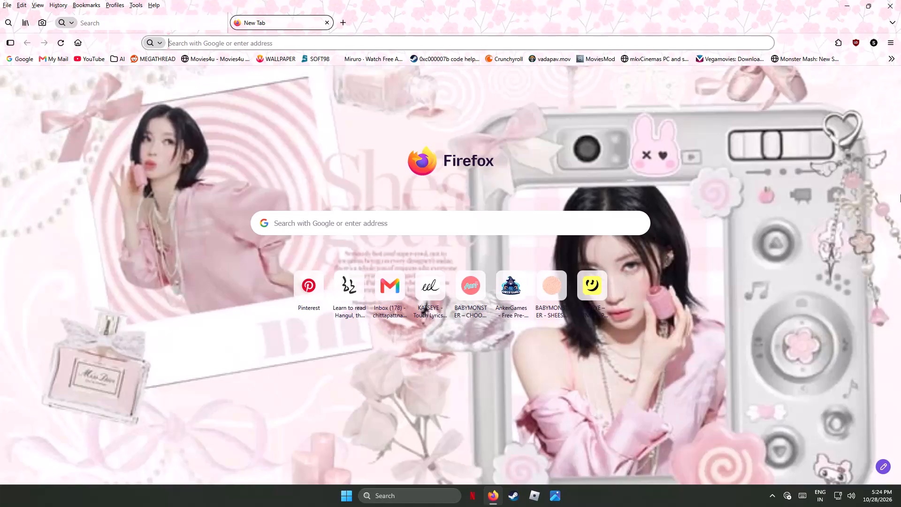
Close the Firefox browser window.
{"action": "left_click", "coordinate": [892, 0]}
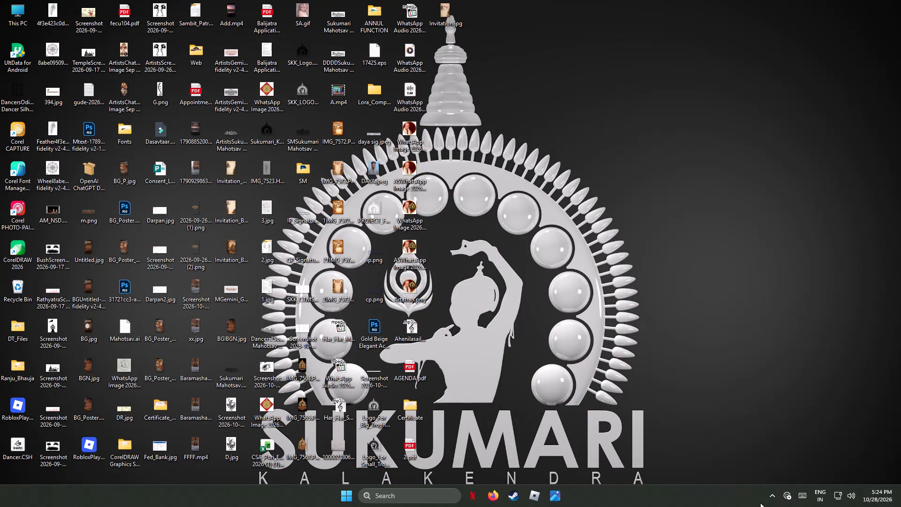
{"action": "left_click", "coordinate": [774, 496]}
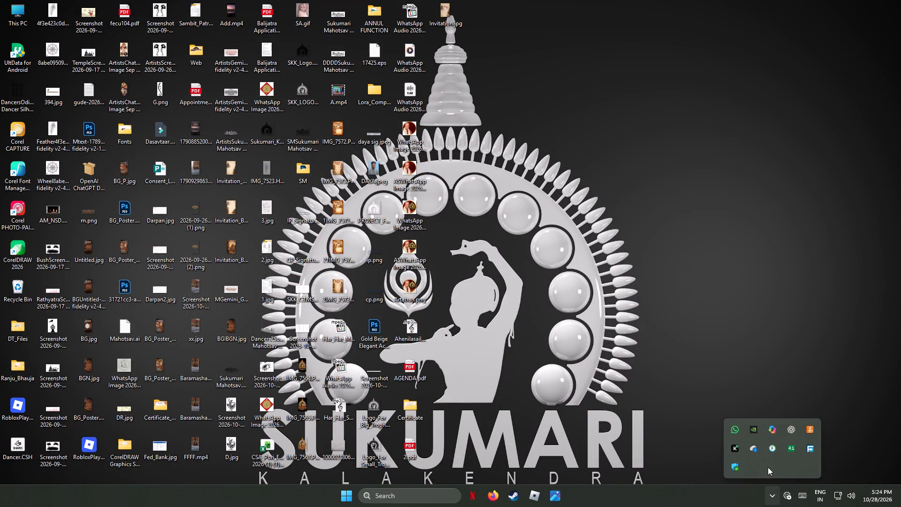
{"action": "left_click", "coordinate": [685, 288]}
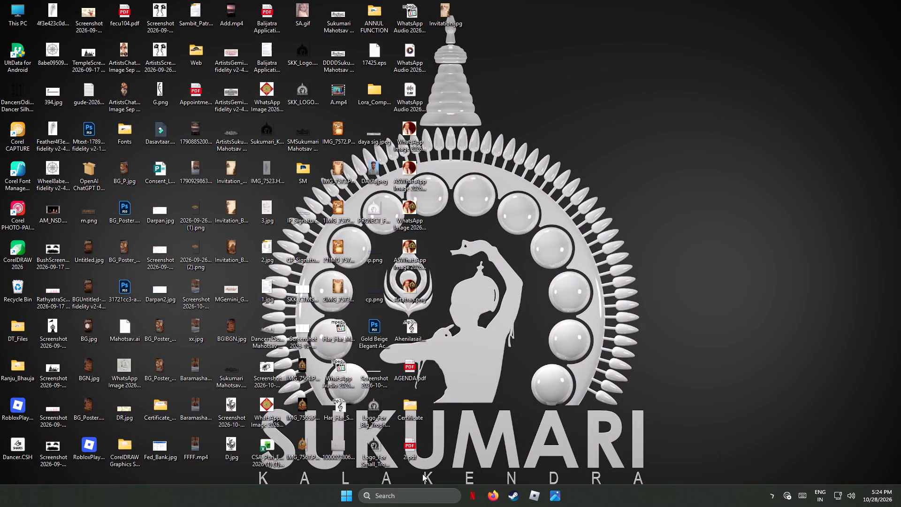
Search for Photoshop from the desktop and launch Adobe Photoshop 2025.
{"action": "left_click", "coordinate": [411, 497]}
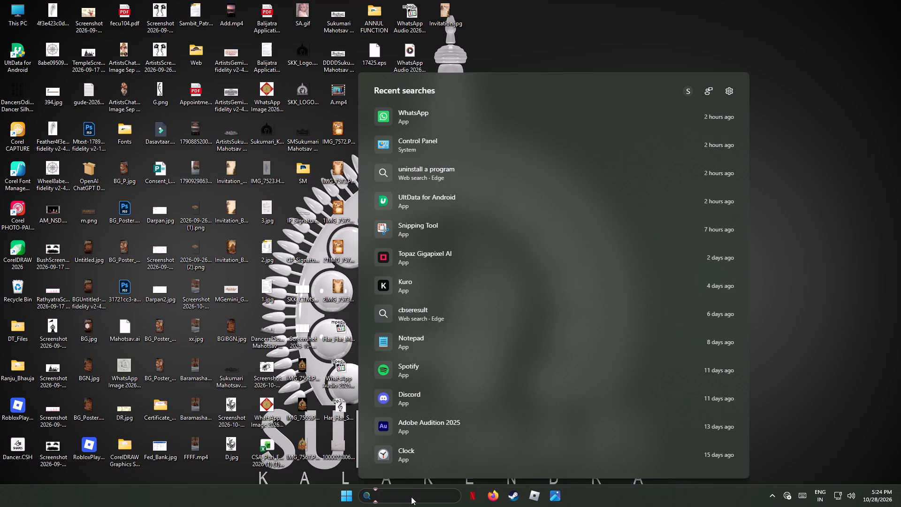
{"action": "key", "text": "p"}
{"action": "key", "text": "h"}
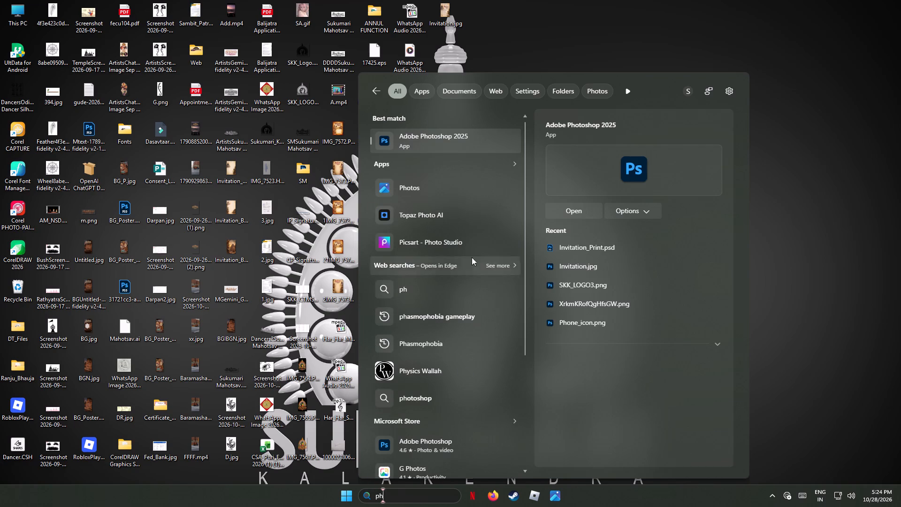
{"action": "left_click", "coordinate": [464, 136]}
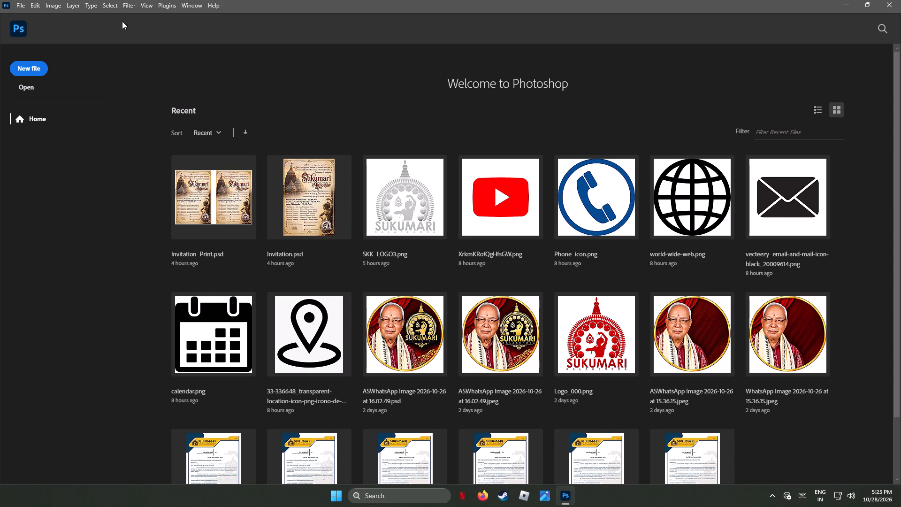
Start a new document, set its width to 18 inches and open its height for editing.
{"action": "left_click", "coordinate": [19, 4]}
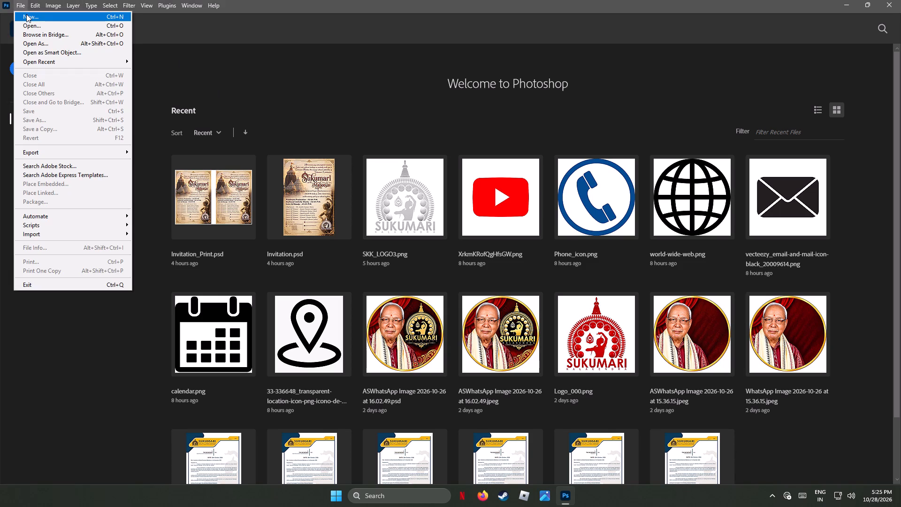
{"action": "left_click", "coordinate": [26, 14]}
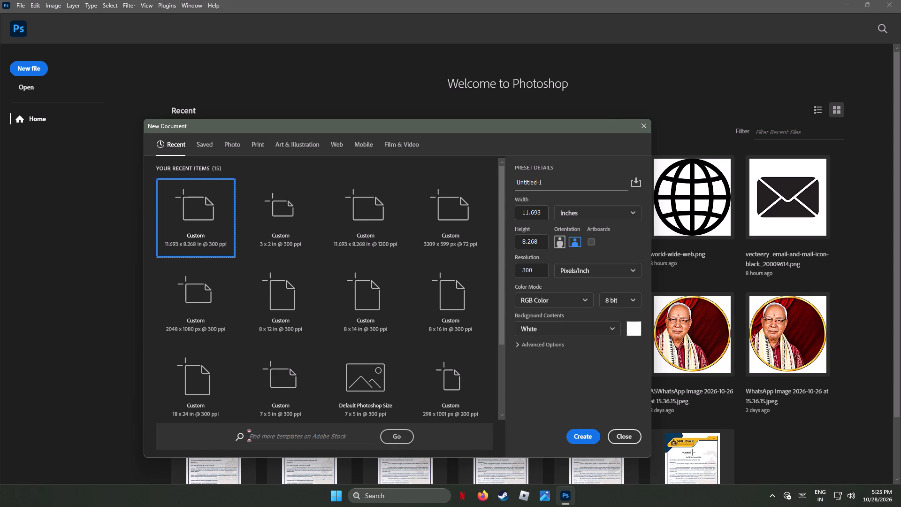
{"action": "left_click_drag", "start_coordinate": [543, 212], "coordinate": [491, 210]}
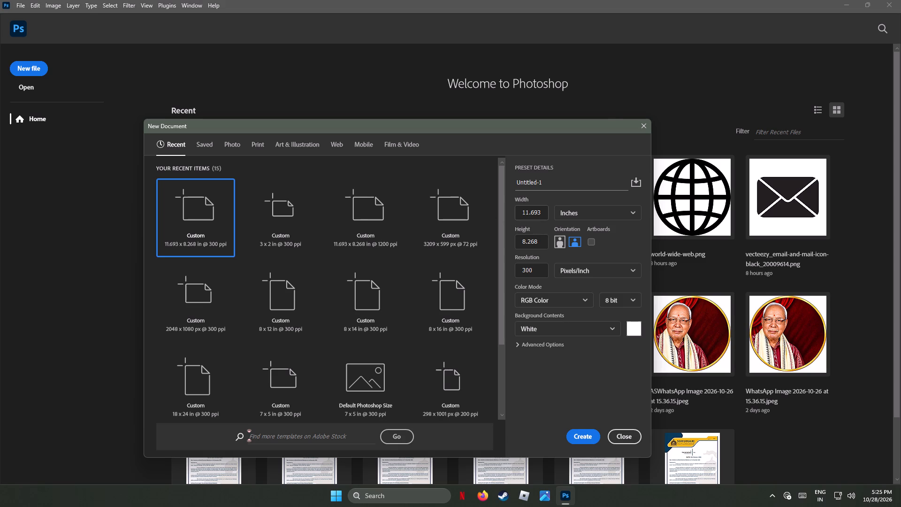
{"action": "left_click", "coordinate": [539, 211]}
{"action": "left_click_drag", "start_coordinate": [542, 212], "coordinate": [489, 213]}
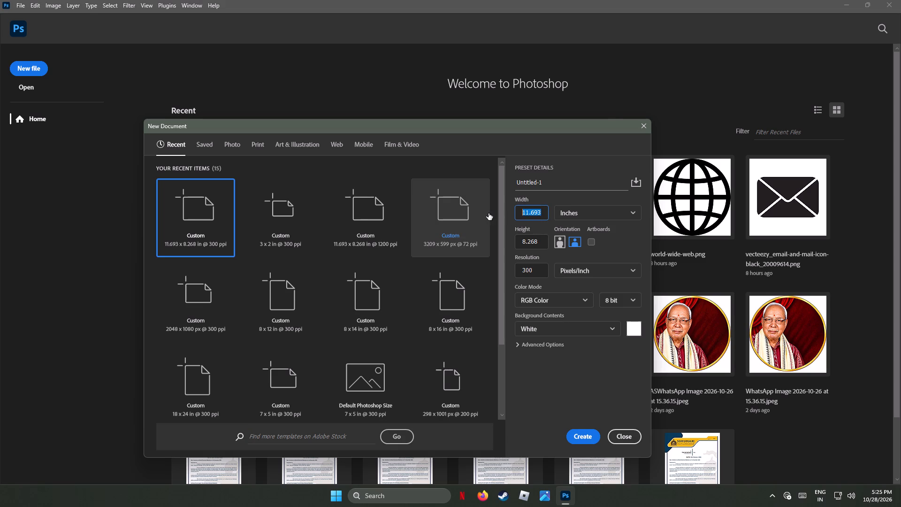
{"action": "type", "text": "18"}
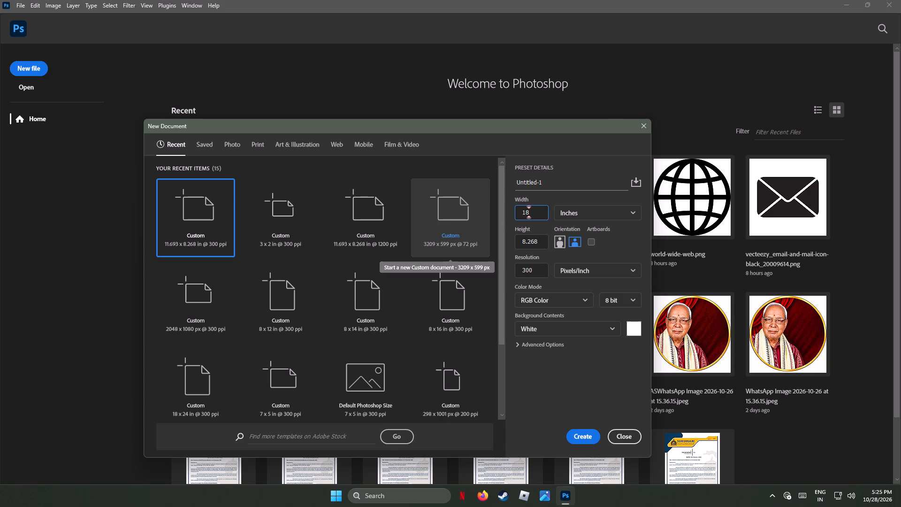
{"action": "left_click_drag", "start_coordinate": [540, 242], "coordinate": [492, 236]}
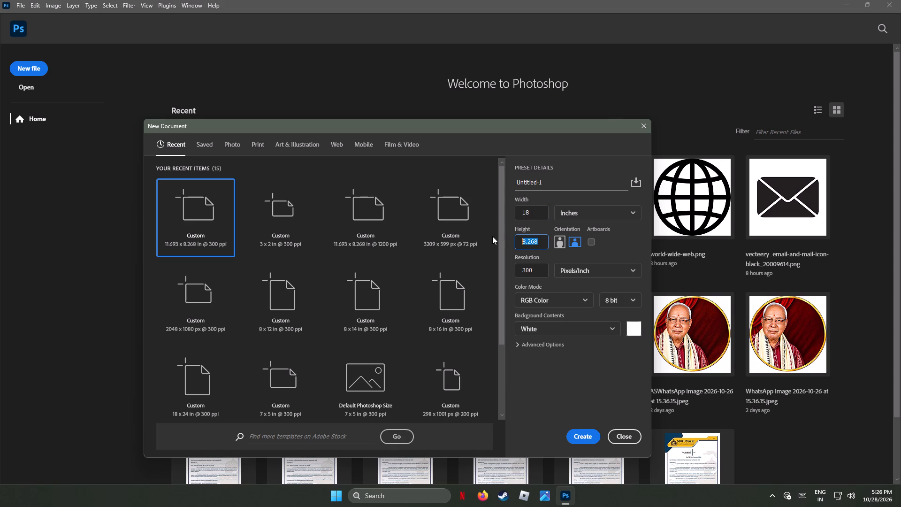
{"action": "left_click_drag", "start_coordinate": [492, 236], "coordinate": [492, 236]}
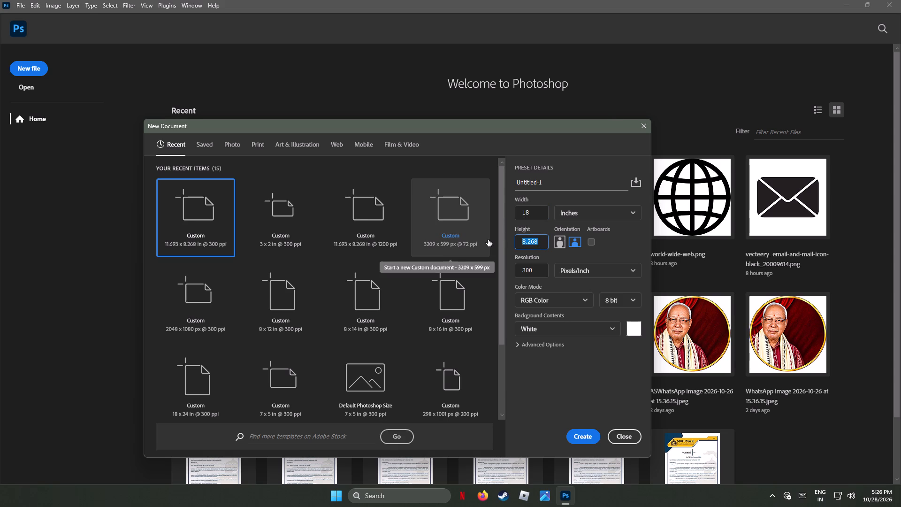
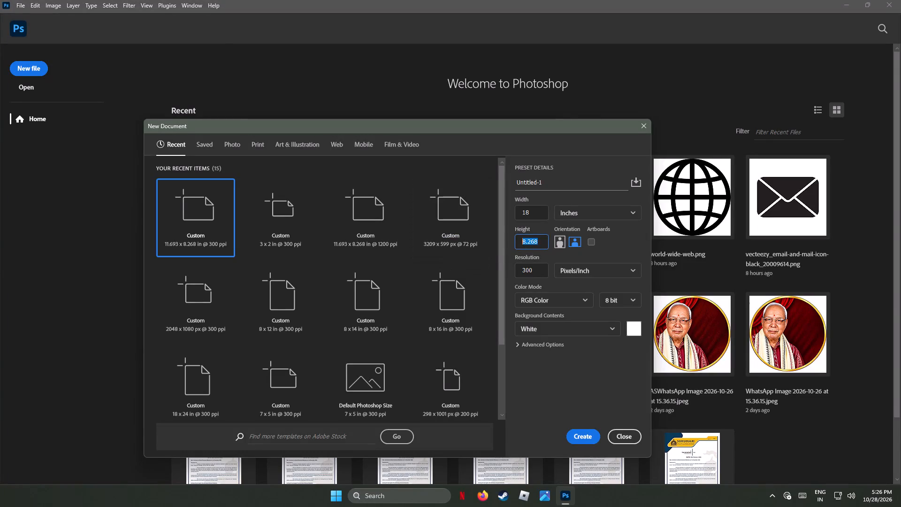
Set the height to 240 inches and the resolution to 100 pixels/inch, and create the document.
{"action": "type", "text": "240"}
{"action": "left_click_drag", "start_coordinate": [540, 269], "coordinate": [493, 264]}
{"action": "type", "text": "100"}
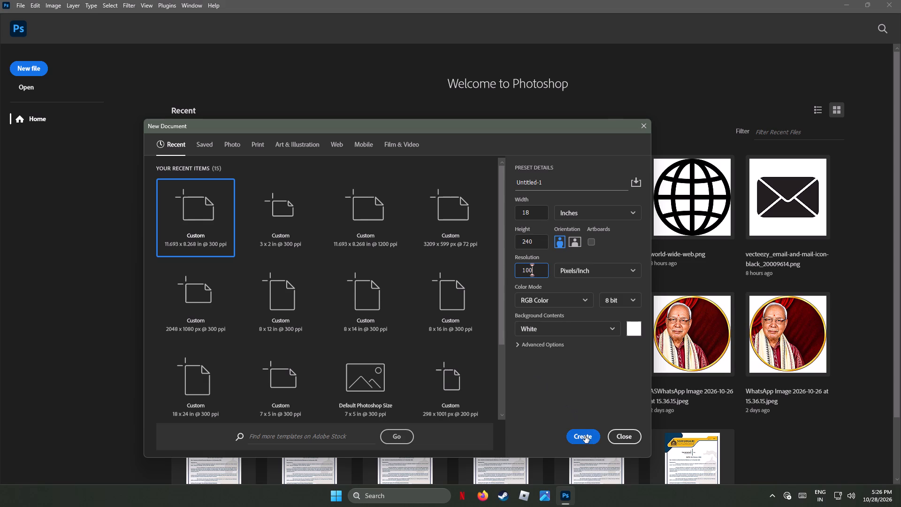
{"action": "left_click", "coordinate": [585, 437]}
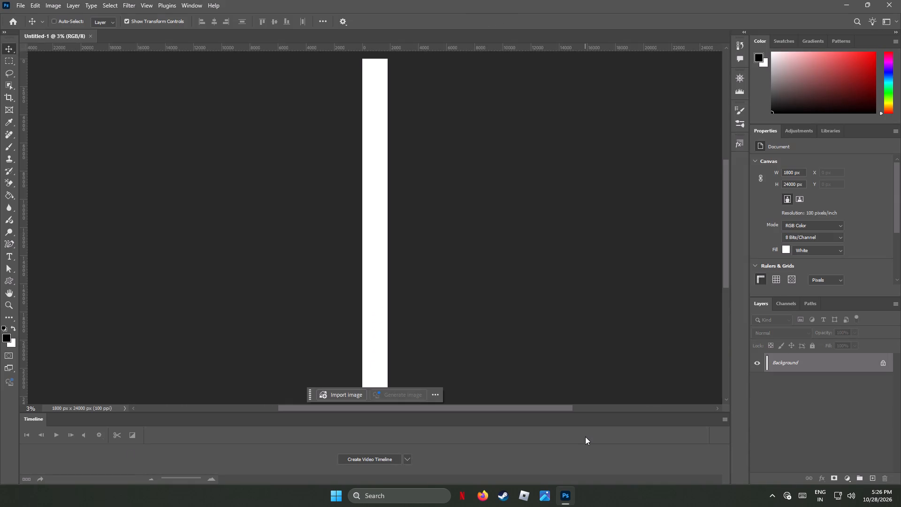
Close the newly created tall blank document.
{"action": "key", "text": "ctrl+z"}
{"action": "left_click", "coordinate": [91, 35]}
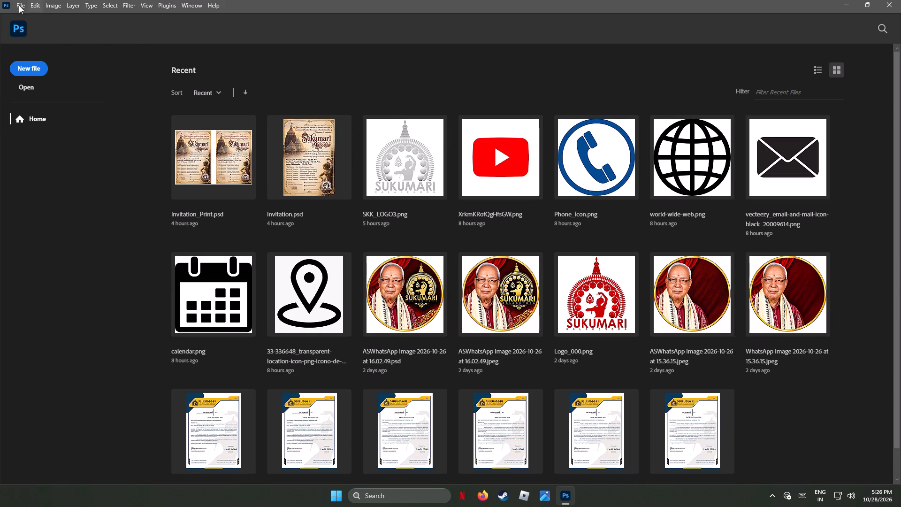
Create a new document 240 inches wide and 18 inches high.
{"action": "left_click", "coordinate": [19, 4]}
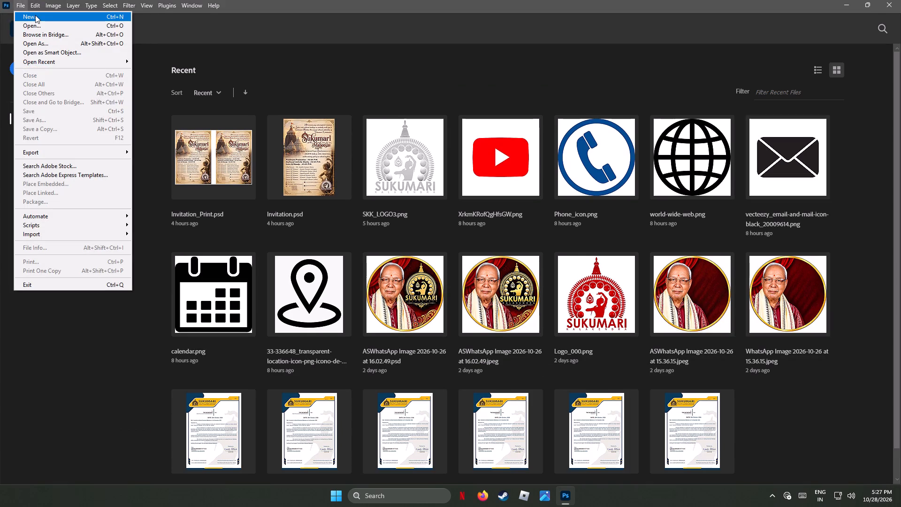
{"action": "left_click", "coordinate": [35, 15]}
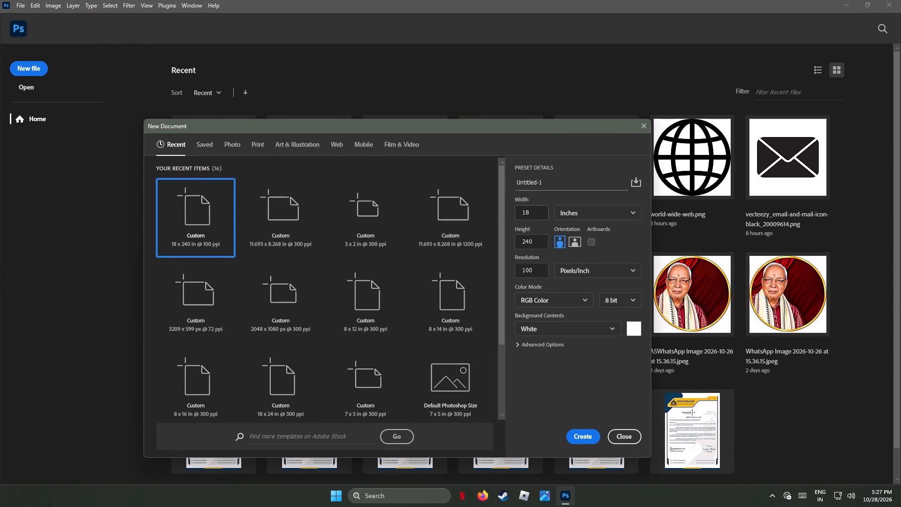
{"action": "left_click_drag", "start_coordinate": [537, 214], "coordinate": [485, 207]}
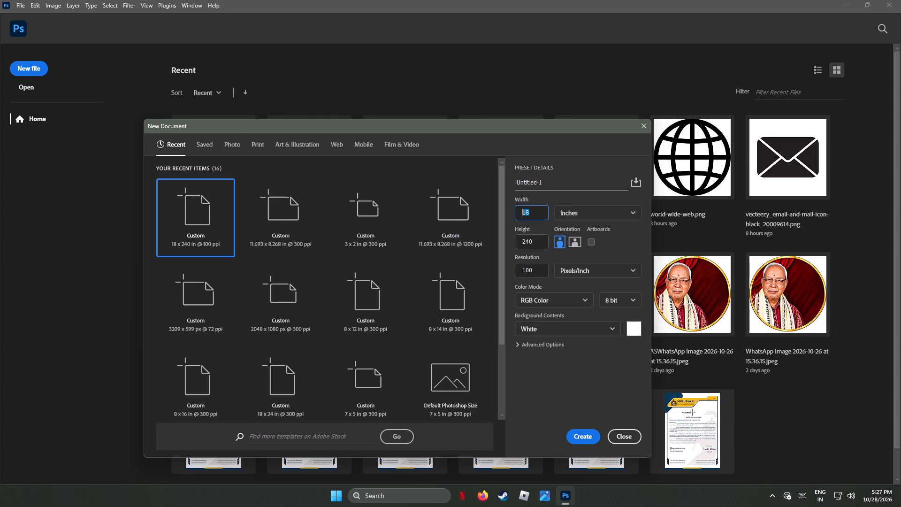
{"action": "key", "text": "2"}
{"action": "key", "text": "4"}
{"action": "key", "text": "0"}
{"action": "left_click", "coordinate": [539, 242]}
{"action": "left_click_drag", "start_coordinate": [539, 242], "coordinate": [506, 239]}
{"action": "type", "text": "18"}
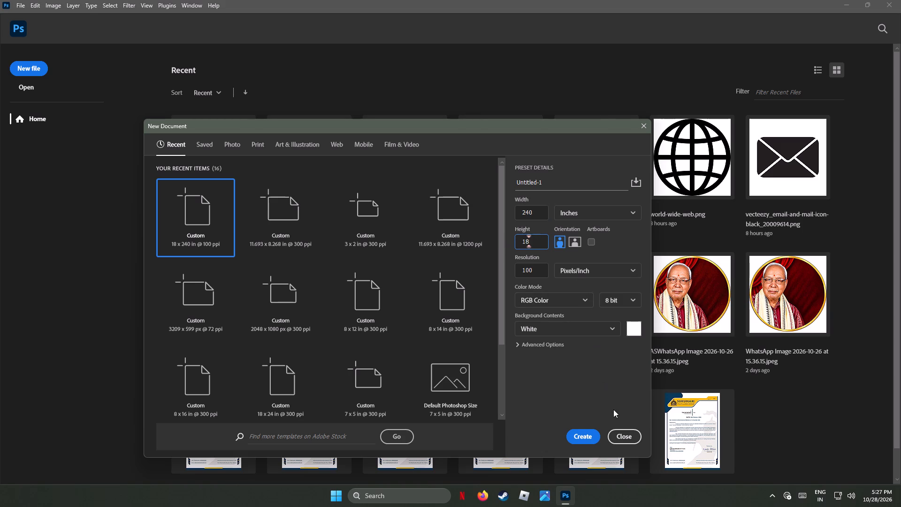
{"action": "left_click", "coordinate": [588, 436]}
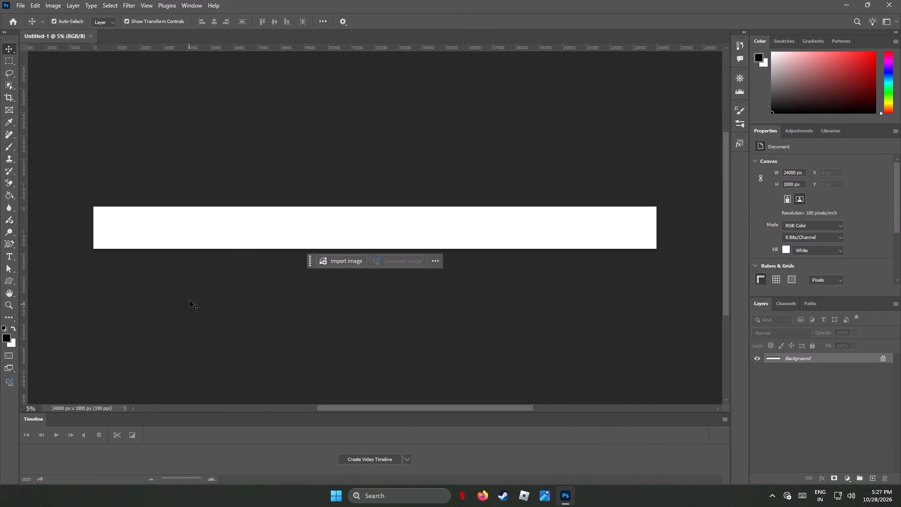
Switch to File Explorer and open the Sukumari_Mahotsav folder under Disk-1 (F:), SUKUMARI, Official.
{"action": "left_click", "coordinate": [848, 3]}
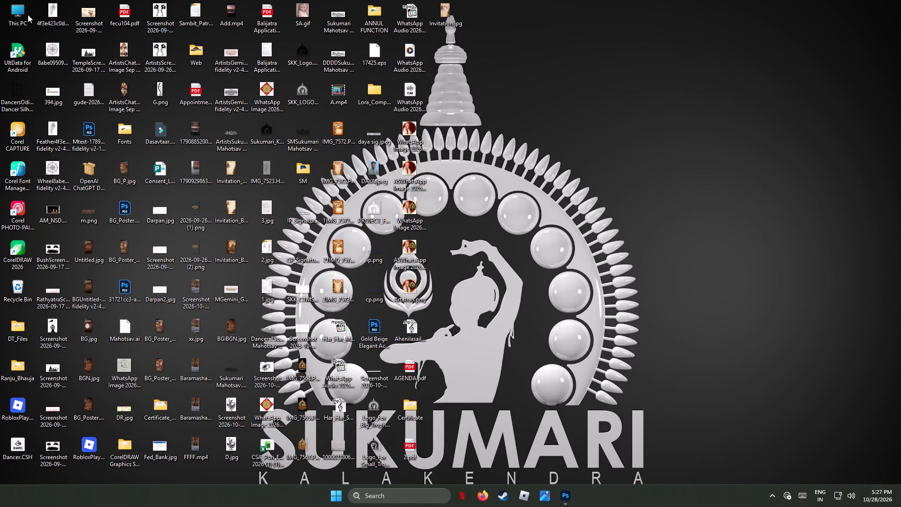
{"action": "double_click", "coordinate": [22, 12]}
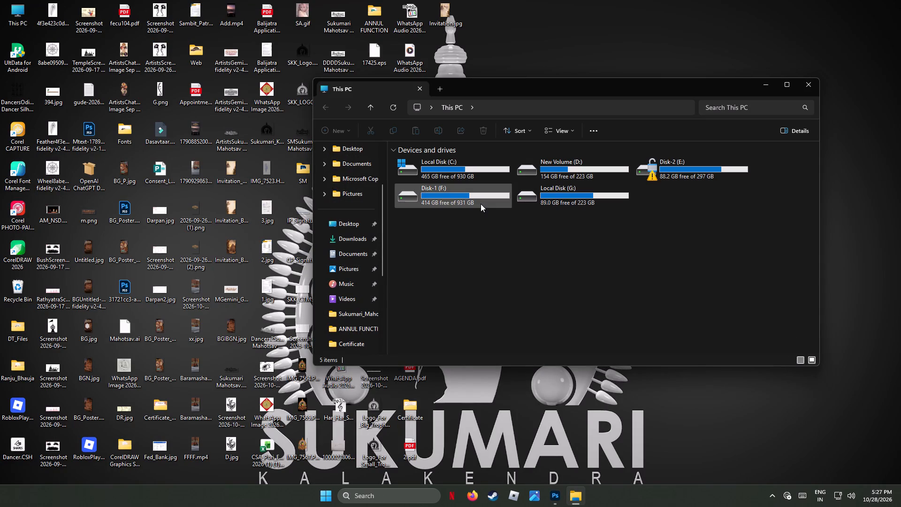
{"action": "double_click", "coordinate": [471, 195]}
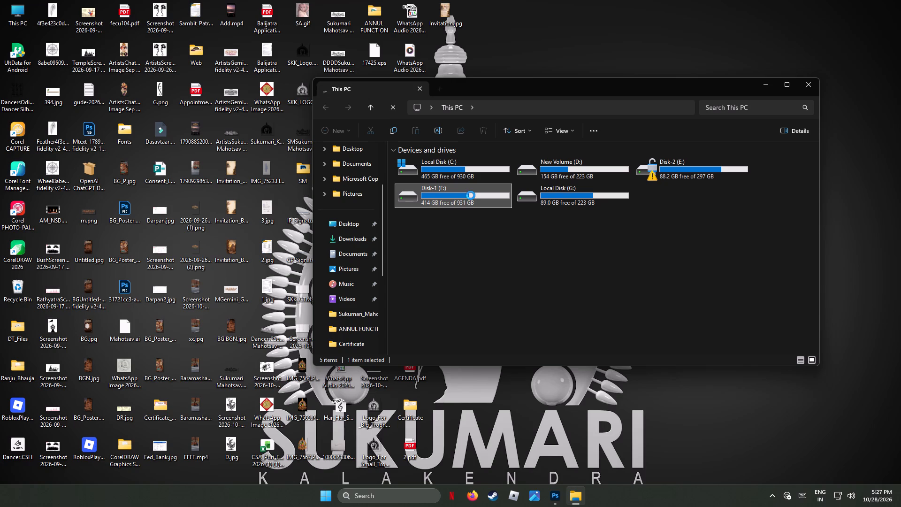
{"action": "scroll", "coordinate": [551, 280], "scroll_direction": "down", "scroll_amount": 7}
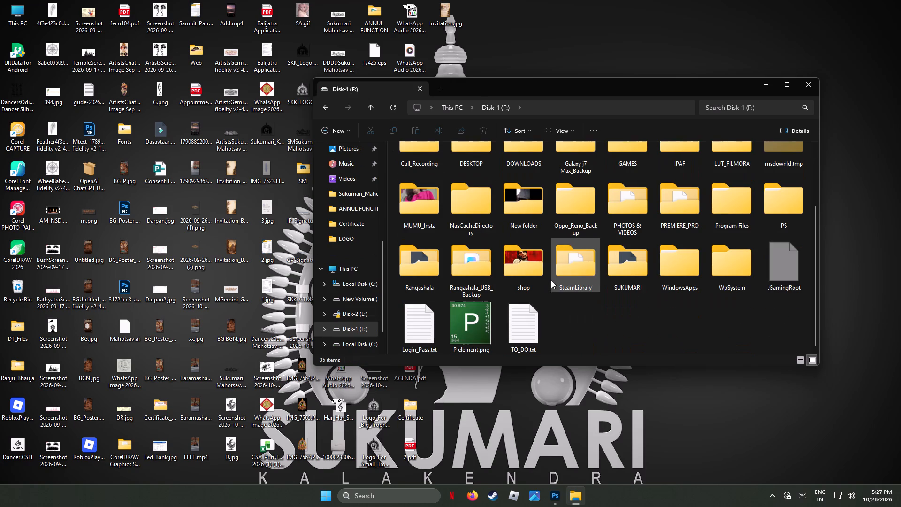
{"action": "scroll", "coordinate": [551, 280], "scroll_direction": "down", "scroll_amount": 5}
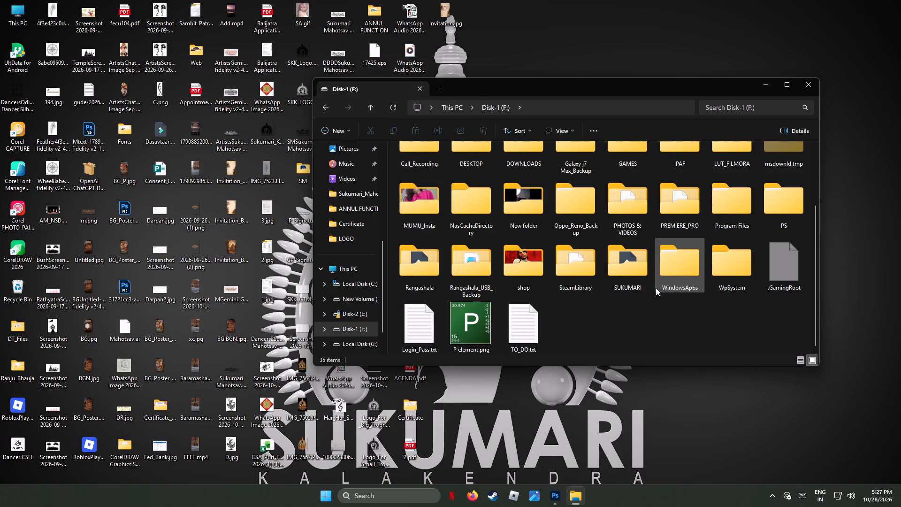
{"action": "double_click", "coordinate": [618, 267]}
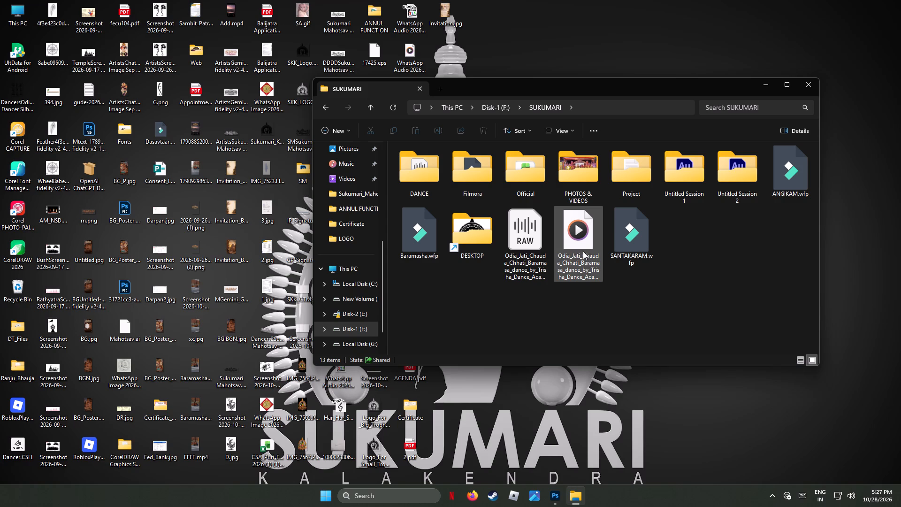
{"action": "double_click", "coordinate": [528, 166]}
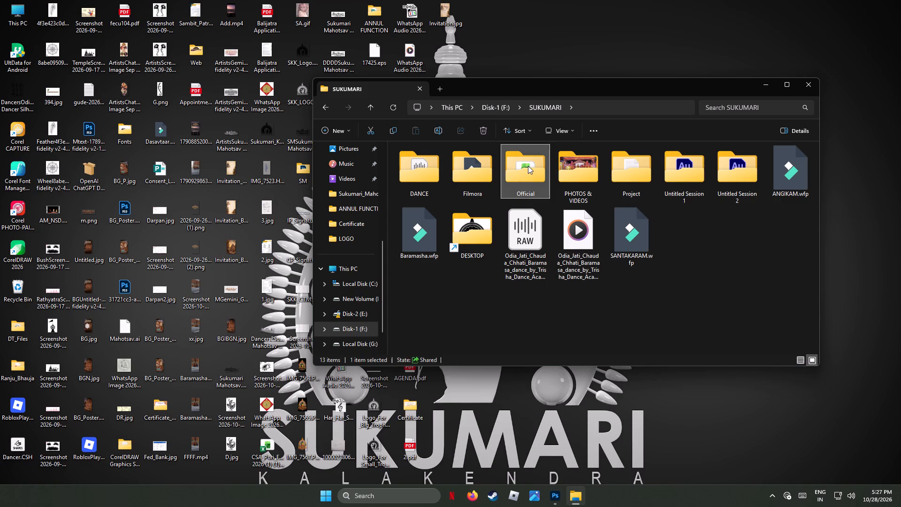
{"action": "double_click", "coordinate": [520, 232]}
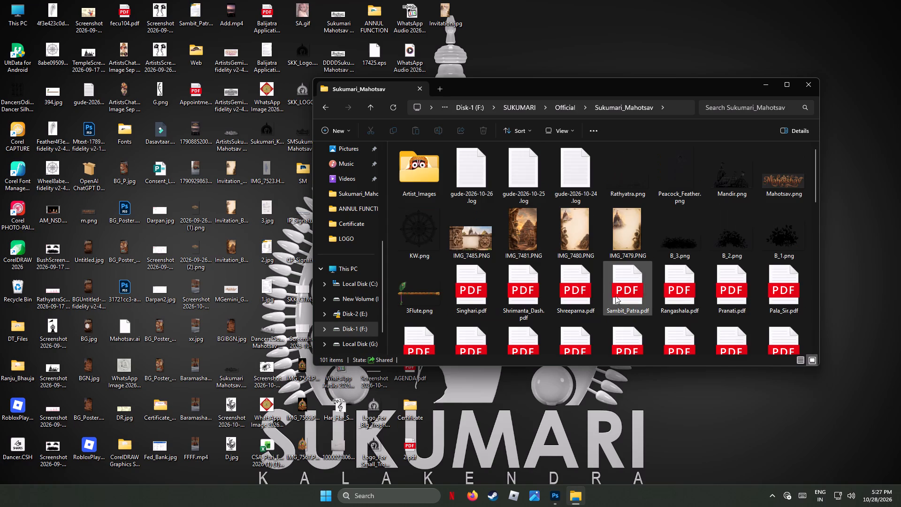
Find vectorizer-io_freesample.psd in the Sukumari_Mahotsav folder and open it in Photoshop.
{"action": "left_click_drag", "start_coordinate": [815, 185], "coordinate": [814, 195]}
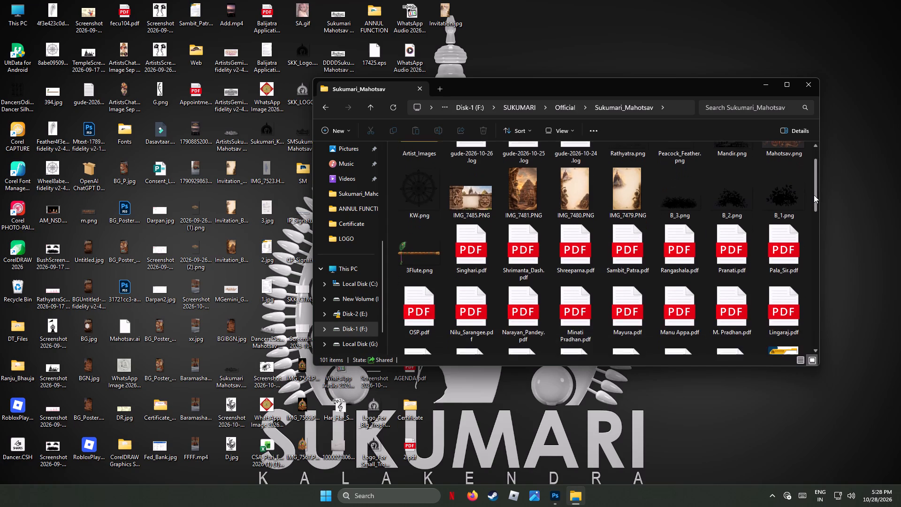
{"action": "left_click_drag", "start_coordinate": [814, 195], "coordinate": [820, 261]}
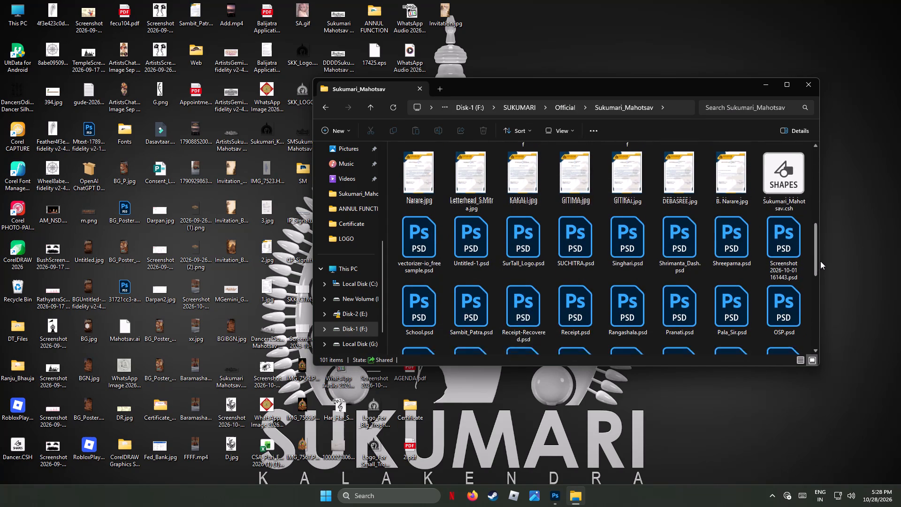
{"action": "left_click_drag", "start_coordinate": [820, 261], "coordinate": [821, 266]}
{"action": "double_click", "coordinate": [415, 216]}
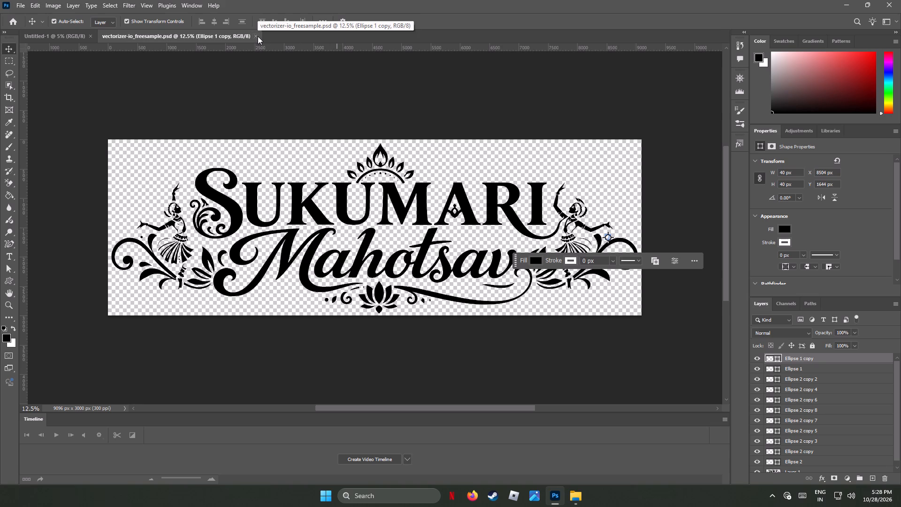
Deselect the active layer, examine the Sukumari Mahotsav lettering and dancer details up close, and close the file.
{"action": "left_click", "coordinate": [11, 47]}
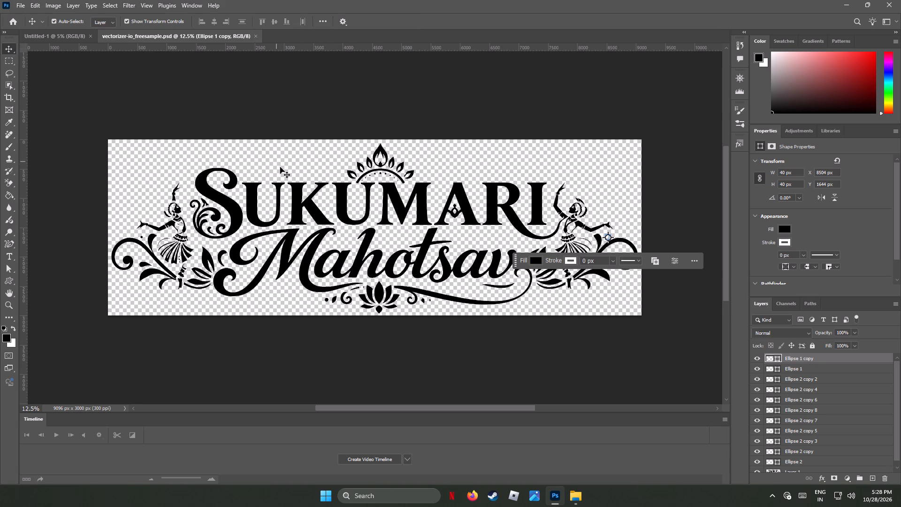
{"action": "left_click", "coordinate": [283, 161]}
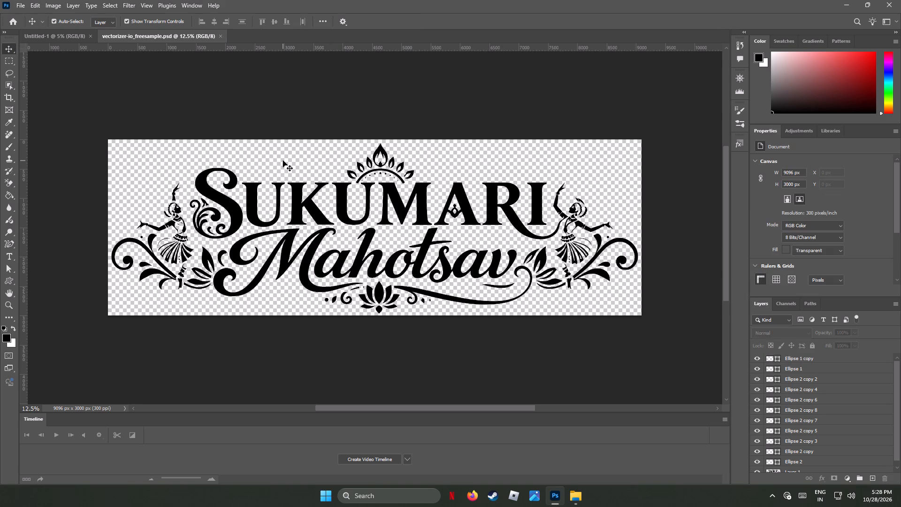
{"action": "scroll", "coordinate": [140, 235], "scroll_direction": "up", "scroll_amount": 3, "text": "alt"}
{"action": "scroll", "coordinate": [140, 235], "scroll_direction": "down", "scroll_amount": 1, "text": "alt"}
{"action": "scroll", "coordinate": [140, 235], "scroll_direction": "up", "scroll_amount": 7, "text": "alt"}
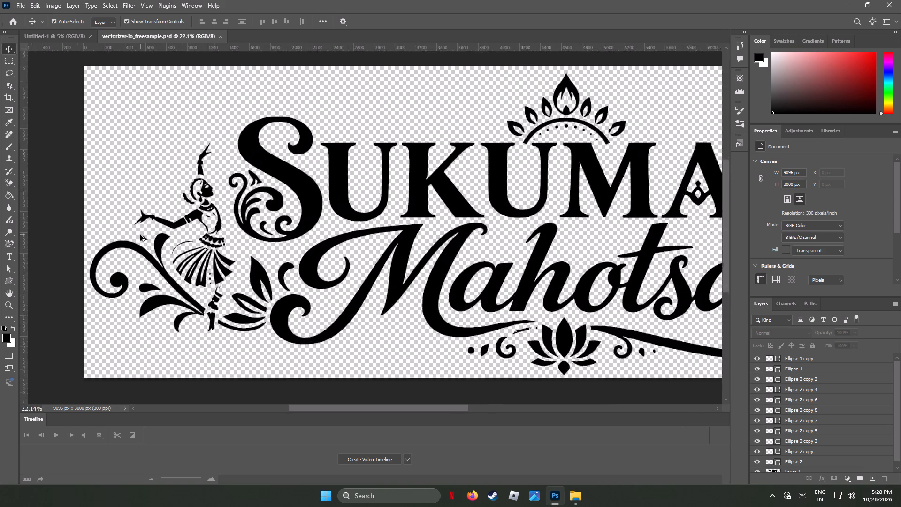
{"action": "scroll", "coordinate": [140, 235], "scroll_direction": "up", "scroll_amount": 2, "text": "alt"}
{"action": "scroll", "coordinate": [290, 237], "scroll_direction": "up", "scroll_amount": 8, "text": "alt"}
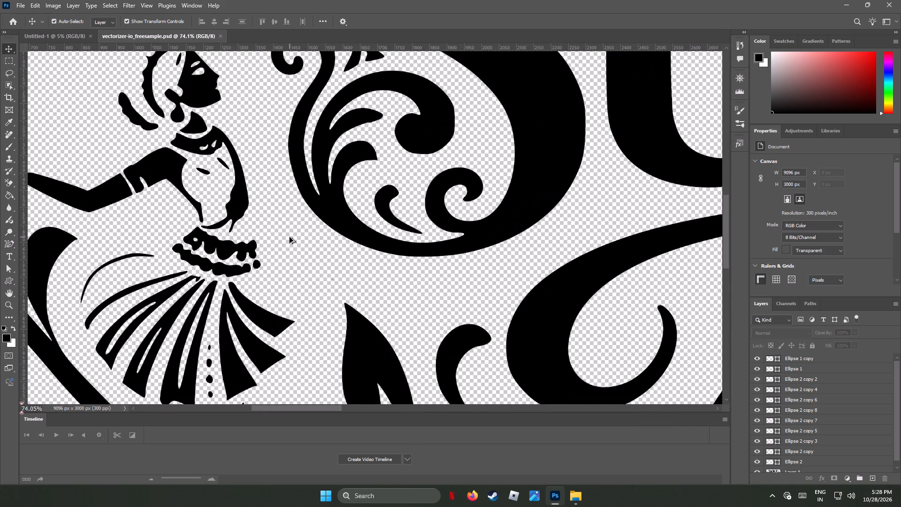
{"action": "scroll", "coordinate": [290, 237], "scroll_direction": "down", "scroll_amount": 16, "text": "alt"}
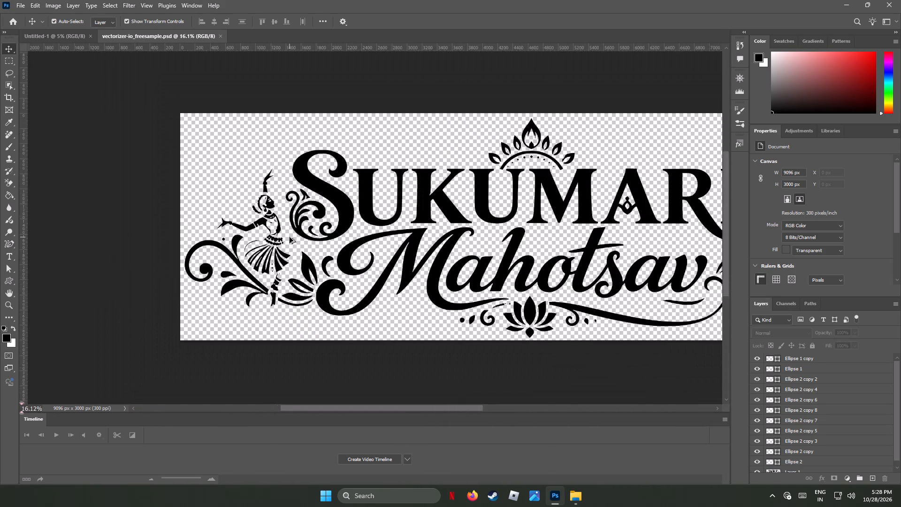
{"action": "scroll", "coordinate": [290, 237], "scroll_direction": "down", "scroll_amount": 3, "text": "alt"}
{"action": "scroll", "coordinate": [290, 237], "scroll_direction": "up", "scroll_amount": 1, "text": "alt"}
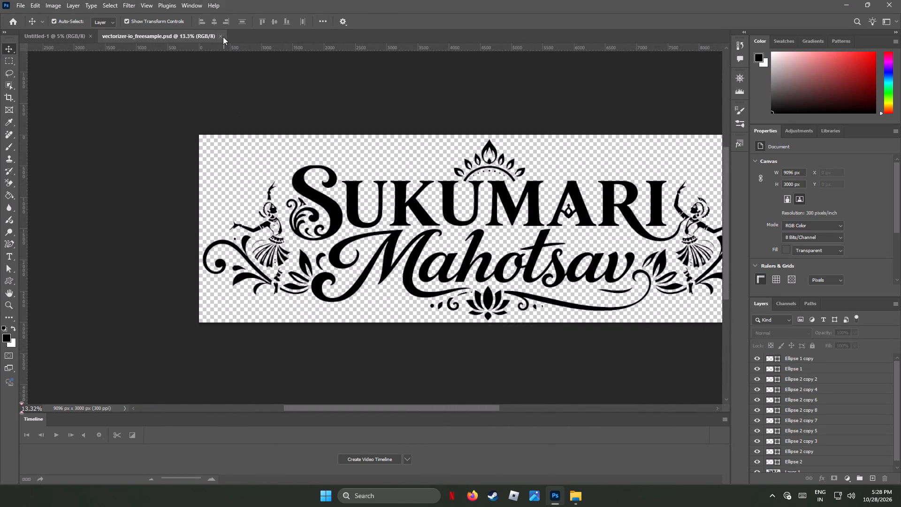
{"action": "left_click", "coordinate": [221, 35]}
Open Untitled-1.psd from the Sukumari_Mahotsav folder to check its artwork, and close it.
{"action": "left_click", "coordinate": [845, 3]}
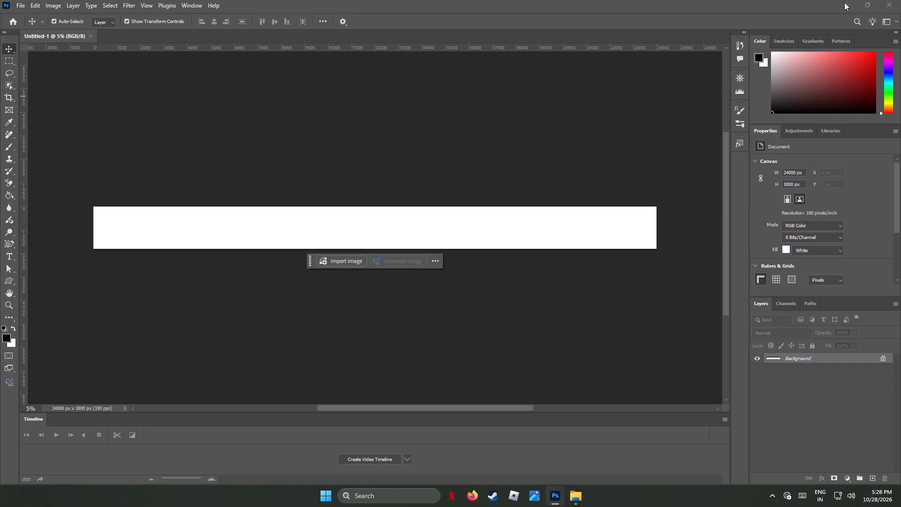
{"action": "double_click", "coordinate": [469, 205]}
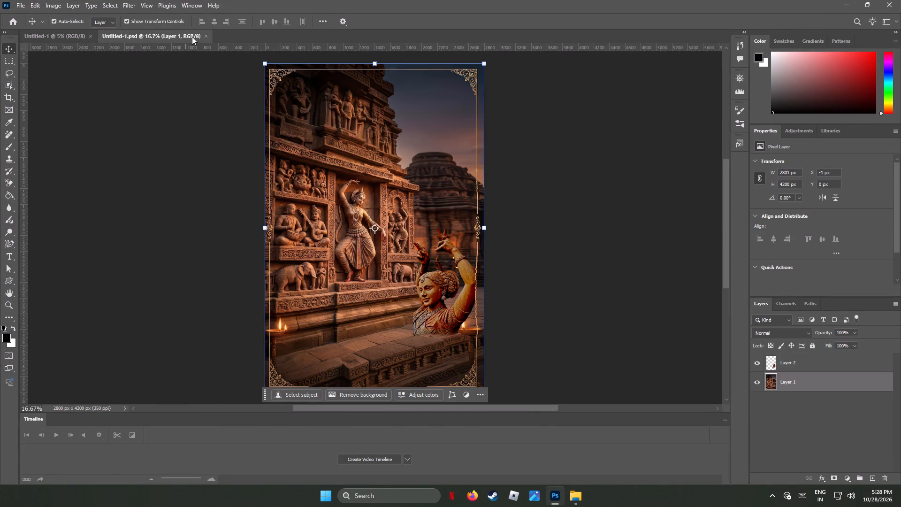
{"action": "left_click", "coordinate": [205, 35]}
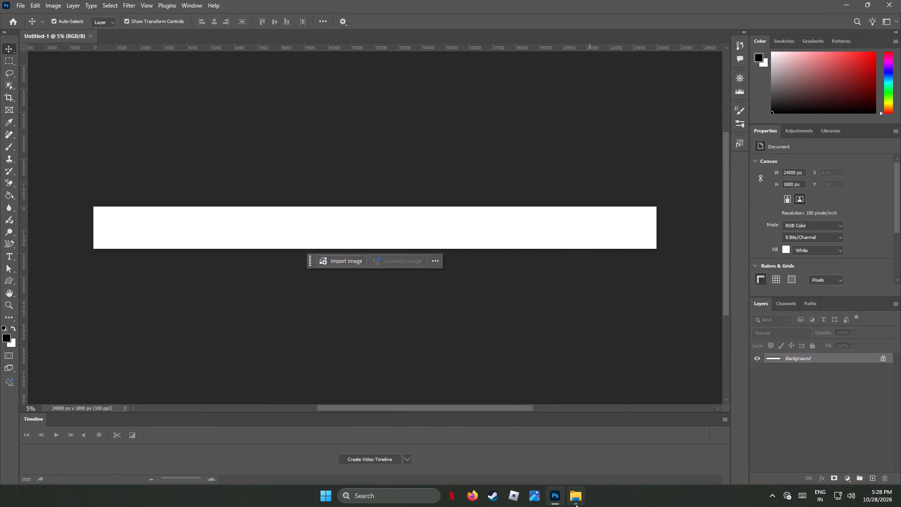
Open Screenshot 2026-10-01 161443.psd from the Sukumari_Mahotsav folder to check its content, and close it.
{"action": "left_click", "coordinate": [576, 504]}
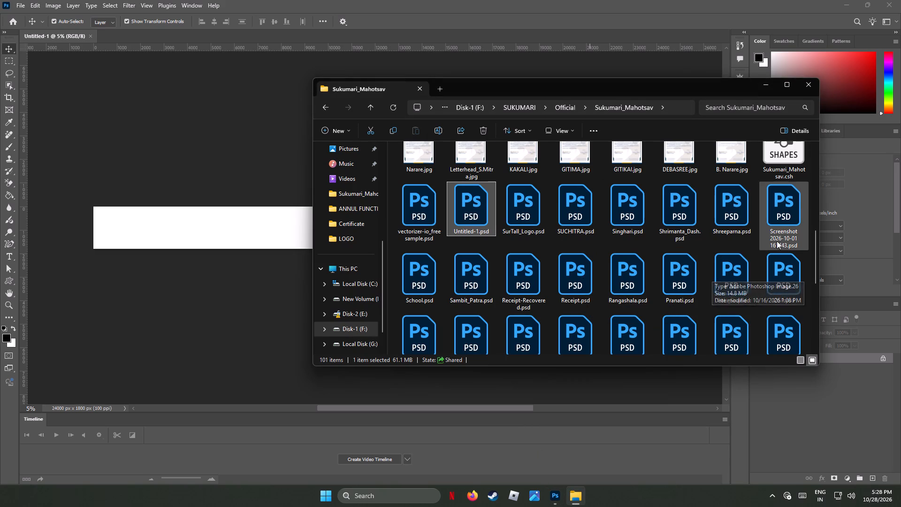
{"action": "double_click", "coordinate": [783, 216]}
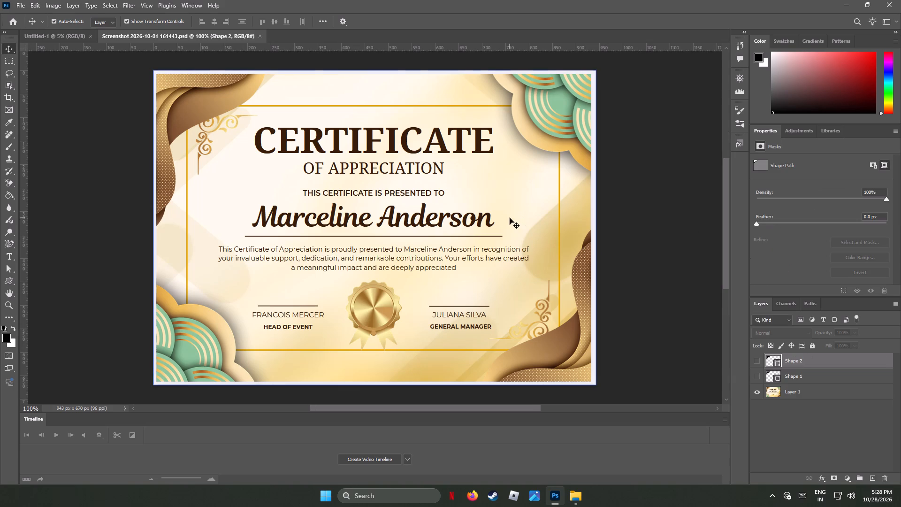
{"action": "left_click", "coordinate": [261, 35]}
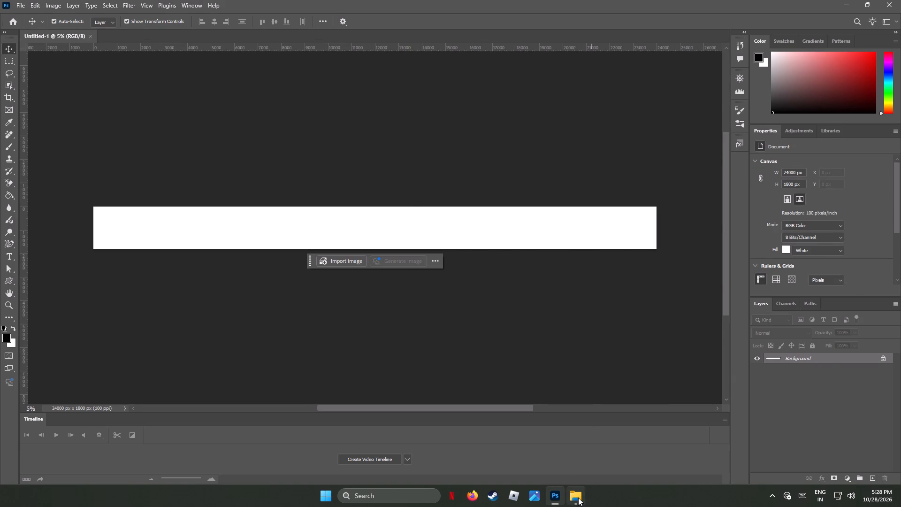
Open Receipt-Recovered.psd from the Sukumari_Mahotsav folder to check its artwork, and close it.
{"action": "left_click", "coordinate": [578, 498]}
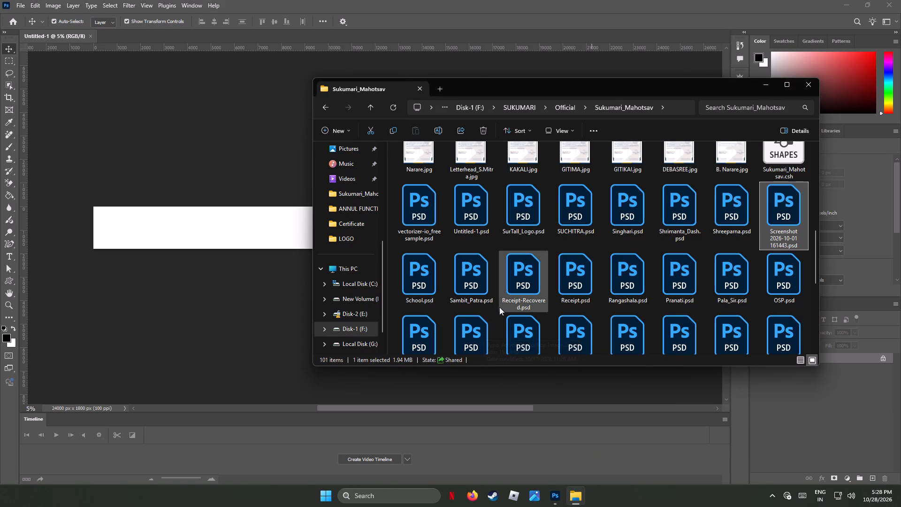
{"action": "double_click", "coordinate": [520, 288]}
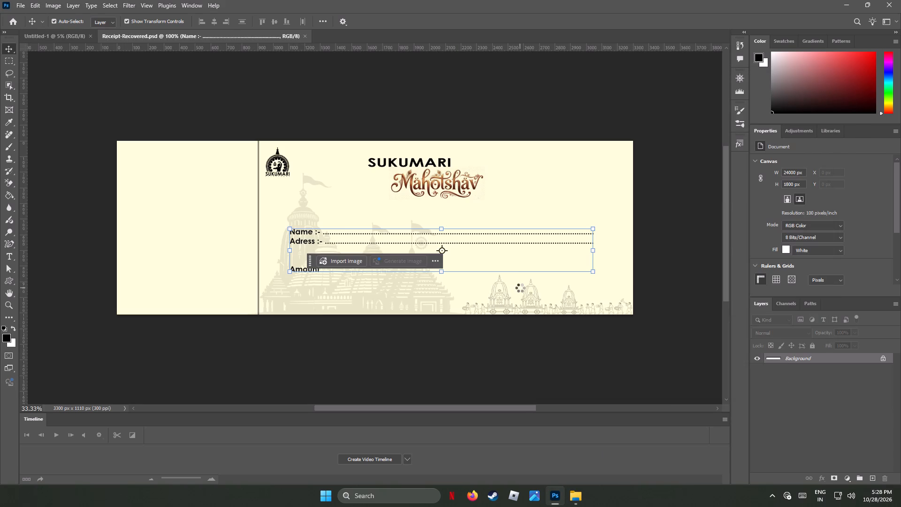
{"action": "left_click", "coordinate": [304, 36]}
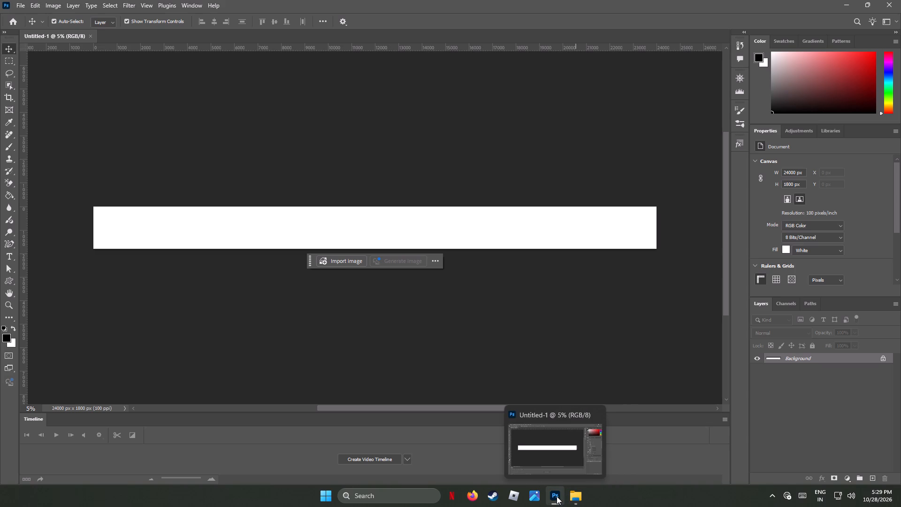
Find DDDDSukumari Mahotsav Ornate Dance Emblem.psd in the Sukumari_Mahotsav folder, open it to check its artwork, and close it.
{"action": "left_click", "coordinate": [577, 495]}
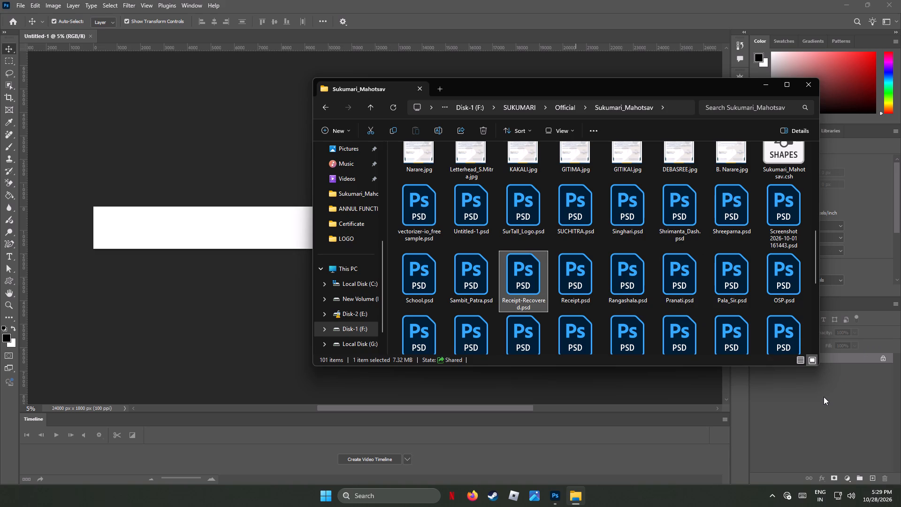
{"action": "scroll", "coordinate": [695, 289], "scroll_direction": "down", "scroll_amount": 2}
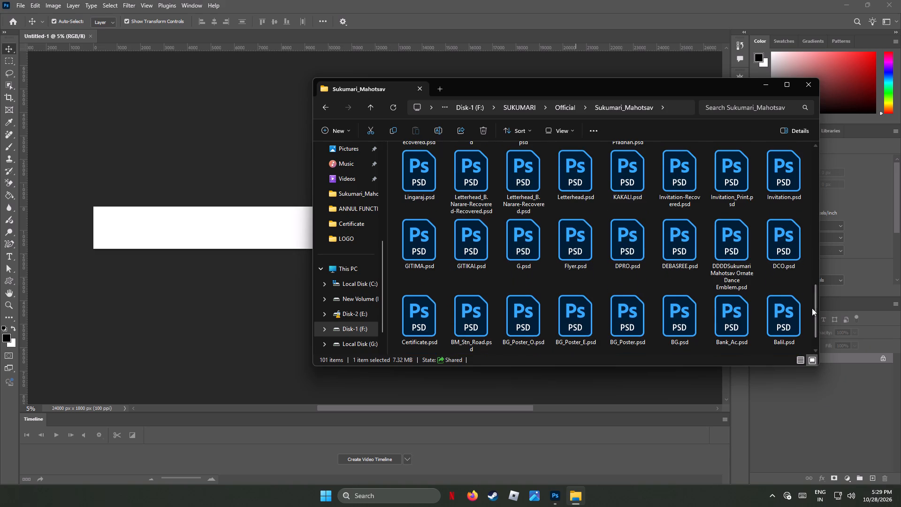
{"action": "left_click_drag", "start_coordinate": [816, 304], "coordinate": [814, 288]}
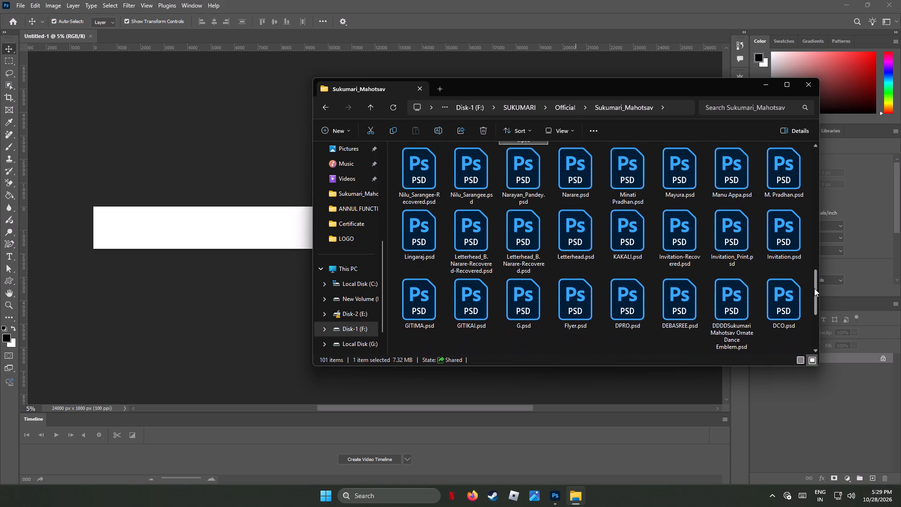
{"action": "left_click_drag", "start_coordinate": [814, 288], "coordinate": [814, 280]}
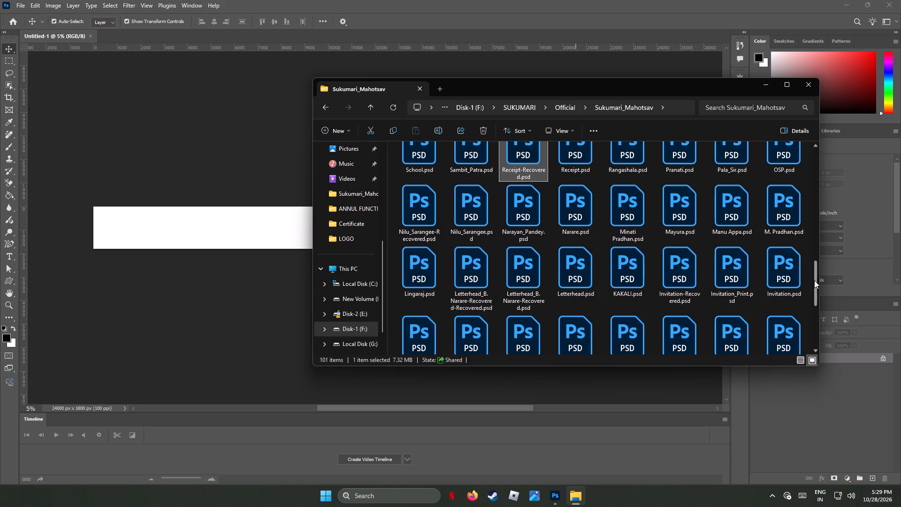
{"action": "left_click_drag", "start_coordinate": [814, 280], "coordinate": [813, 282]}
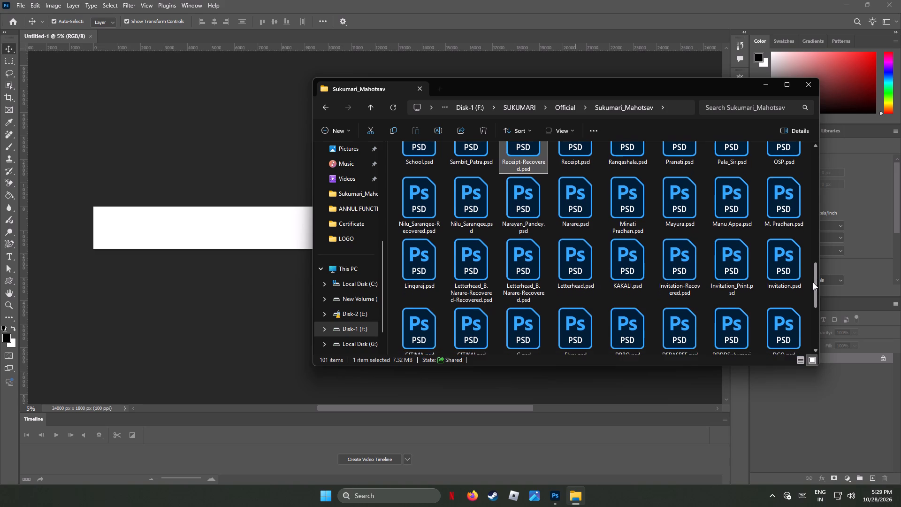
{"action": "left_click_drag", "start_coordinate": [813, 282], "coordinate": [808, 294]}
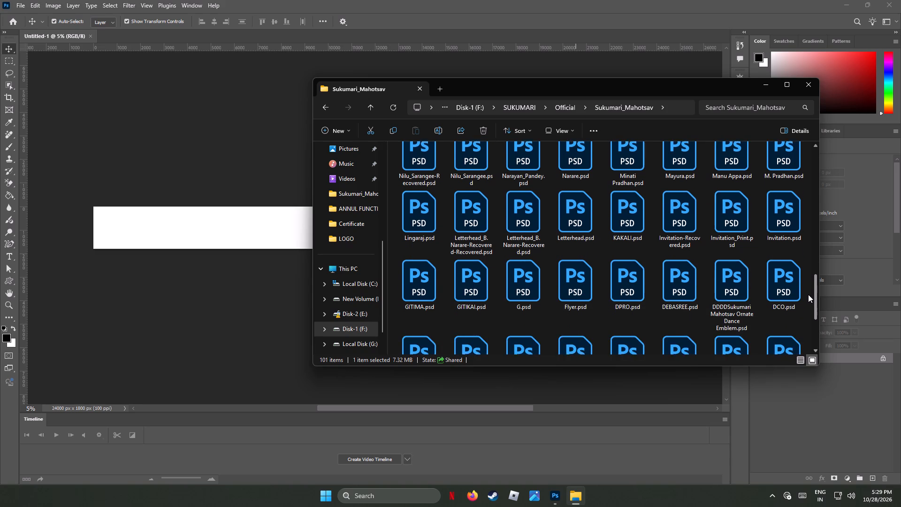
{"action": "left_click_drag", "start_coordinate": [808, 294], "coordinate": [809, 300]}
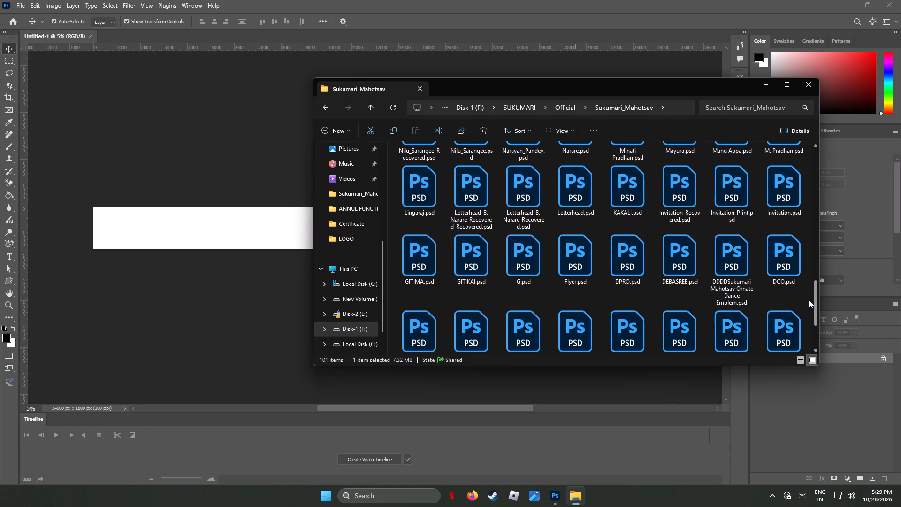
{"action": "left_click_drag", "start_coordinate": [809, 300], "coordinate": [809, 301]}
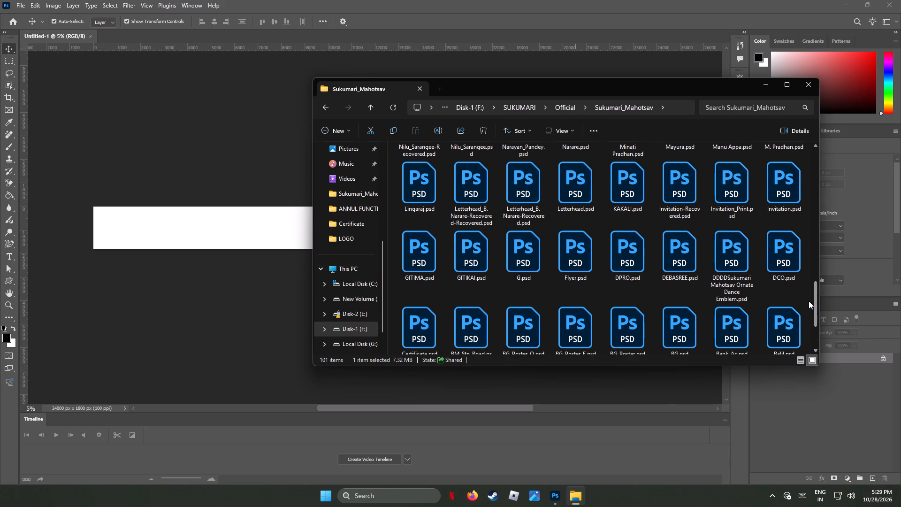
{"action": "left_click_drag", "start_coordinate": [809, 301], "coordinate": [809, 305]}
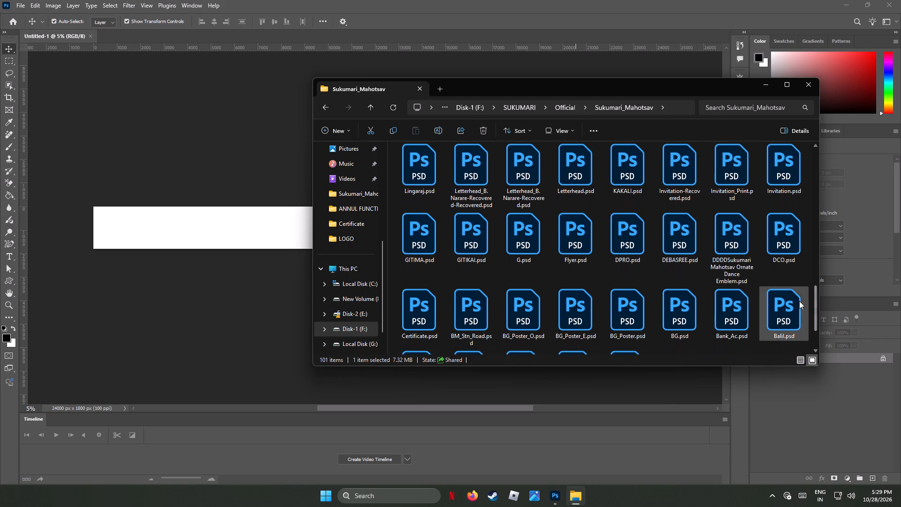
{"action": "double_click", "coordinate": [738, 255]}
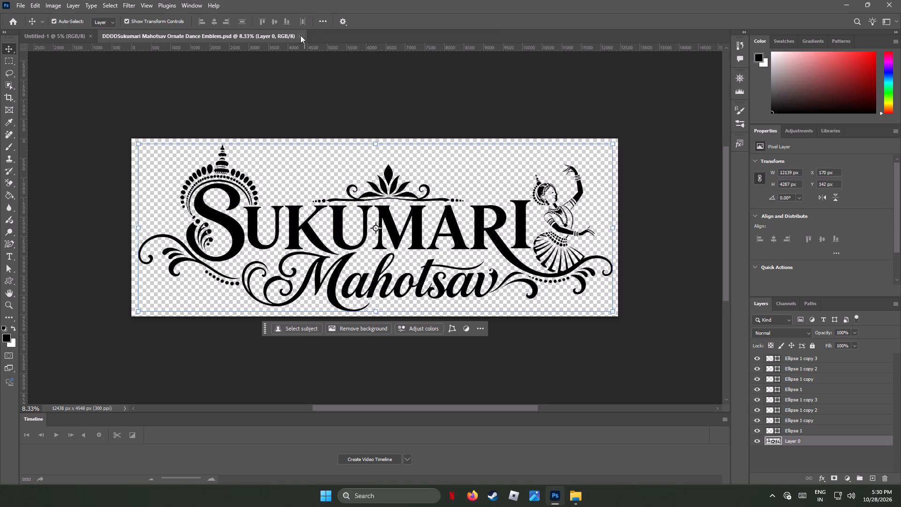
{"action": "left_click", "coordinate": [300, 35]}
Open ASWhatsApp Image 2026-10-26 at 16.02.49.psd from the end of the Sukumari_Mahotsav folder to check its artwork, and close it.
{"action": "left_click", "coordinate": [577, 499]}
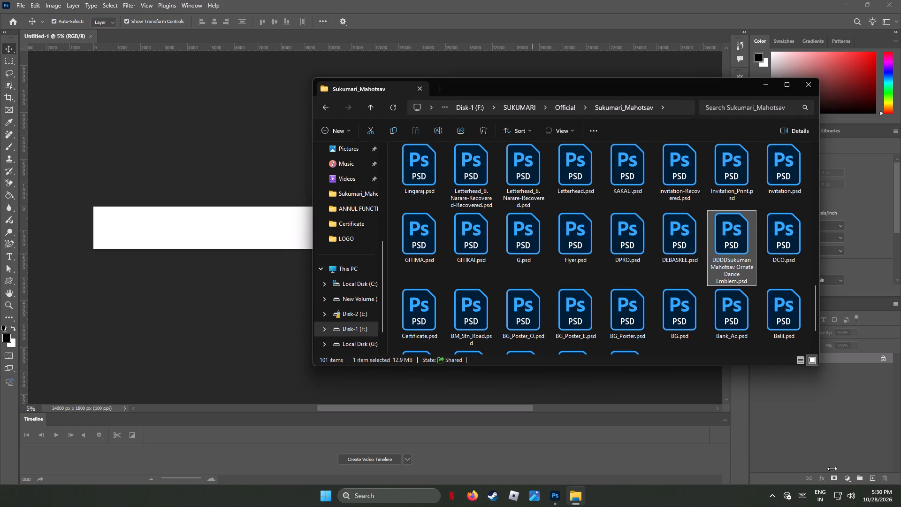
{"action": "left_click_drag", "start_coordinate": [815, 309], "coordinate": [817, 320]}
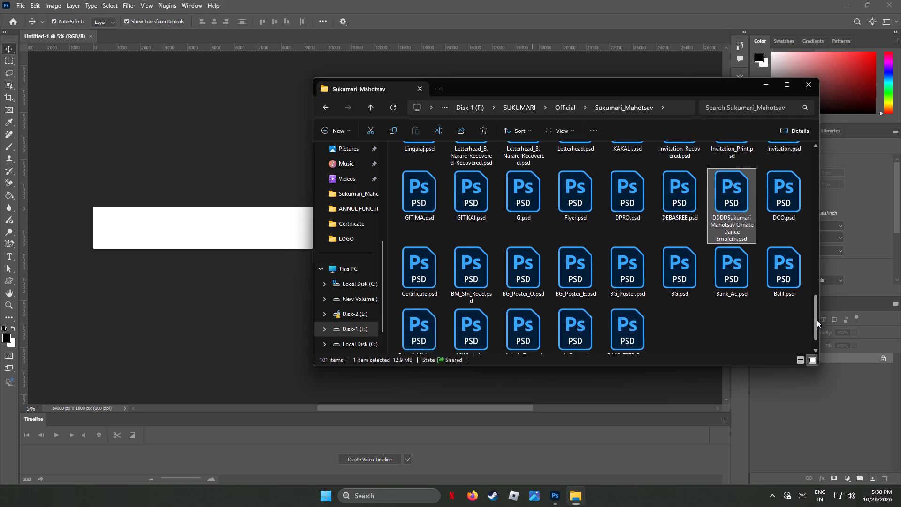
{"action": "left_click_drag", "start_coordinate": [817, 320], "coordinate": [817, 326]}
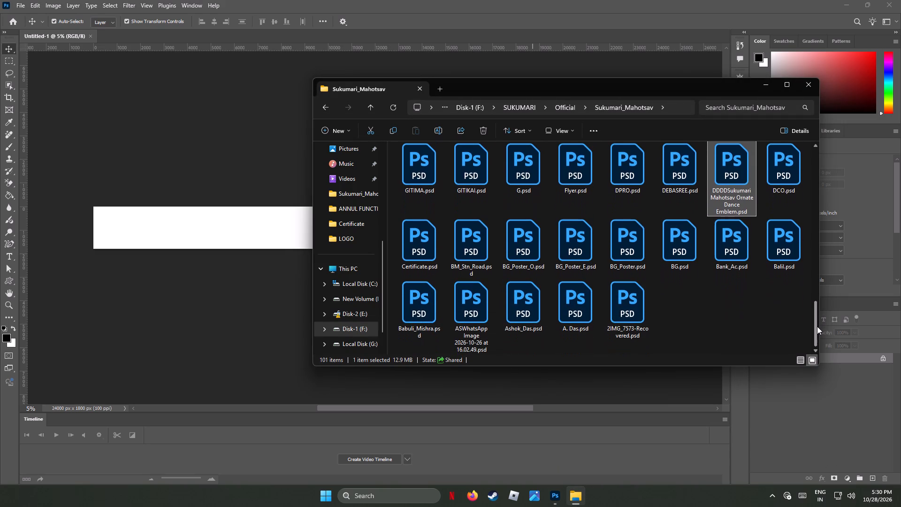
{"action": "left_click_drag", "start_coordinate": [817, 326], "coordinate": [817, 328]}
{"action": "double_click", "coordinate": [462, 310]}
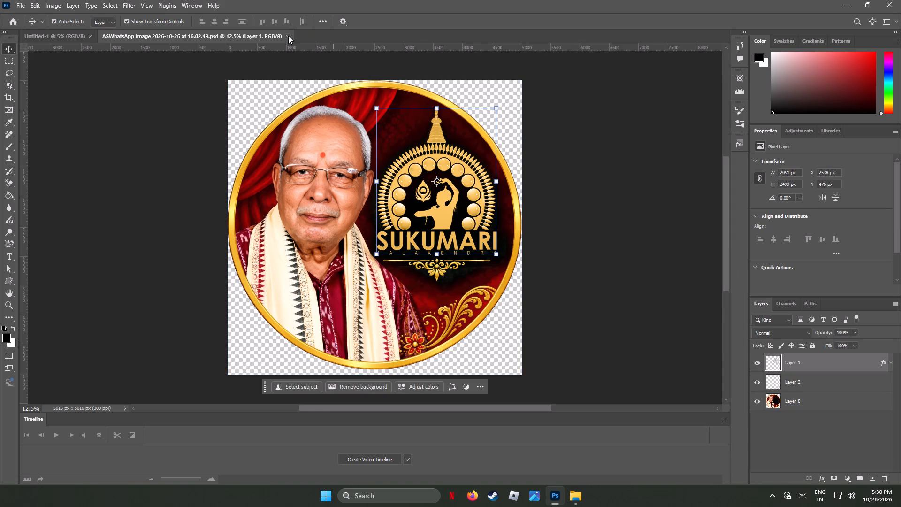
{"action": "left_click", "coordinate": [288, 36]}
Open 2IMG_7573-Recovered.psd from the Sukumari_Mahotsav folder to check its title artwork, and close it.
{"action": "left_click", "coordinate": [577, 495]}
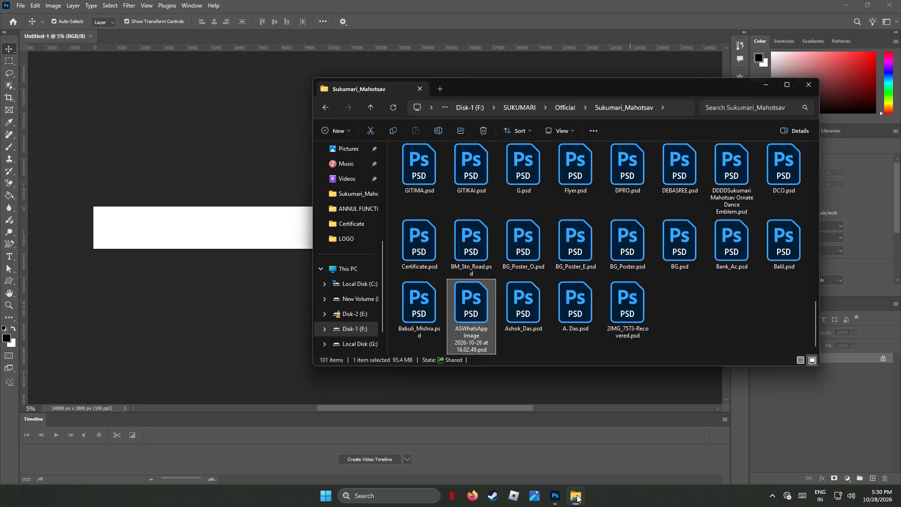
{"action": "double_click", "coordinate": [623, 304]}
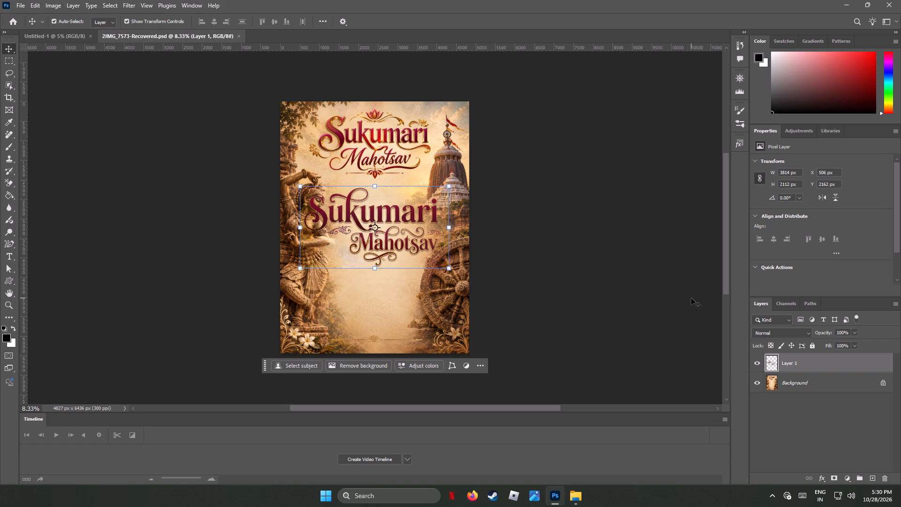
{"action": "left_click", "coordinate": [238, 36]}
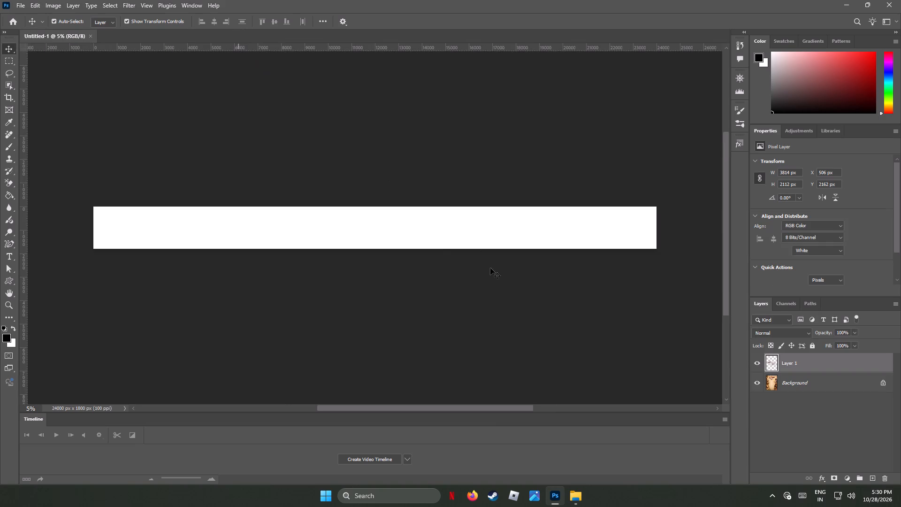
Find Invitation.psd in the Sukumari_Mahotsav folder and open it in Photoshop.
{"action": "left_click", "coordinate": [566, 492]}
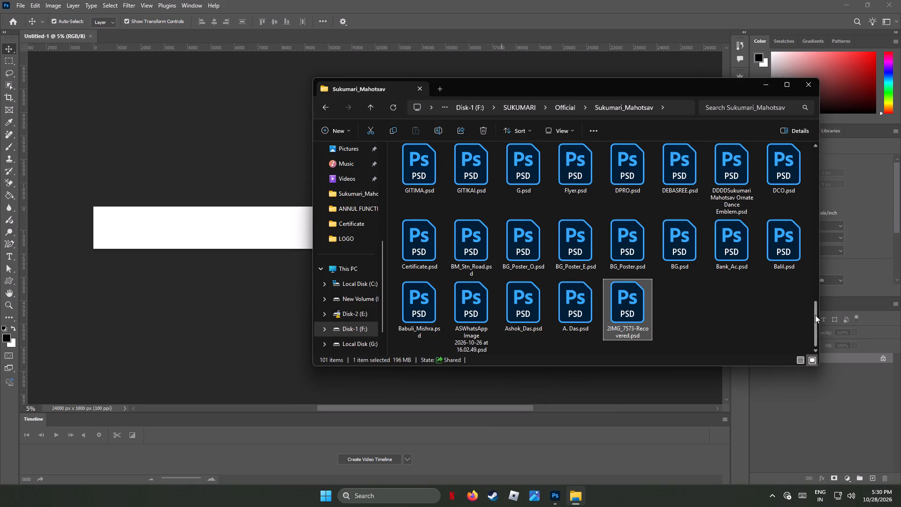
{"action": "left_click_drag", "start_coordinate": [815, 315], "coordinate": [816, 292]}
{"action": "double_click", "coordinate": [789, 212]}
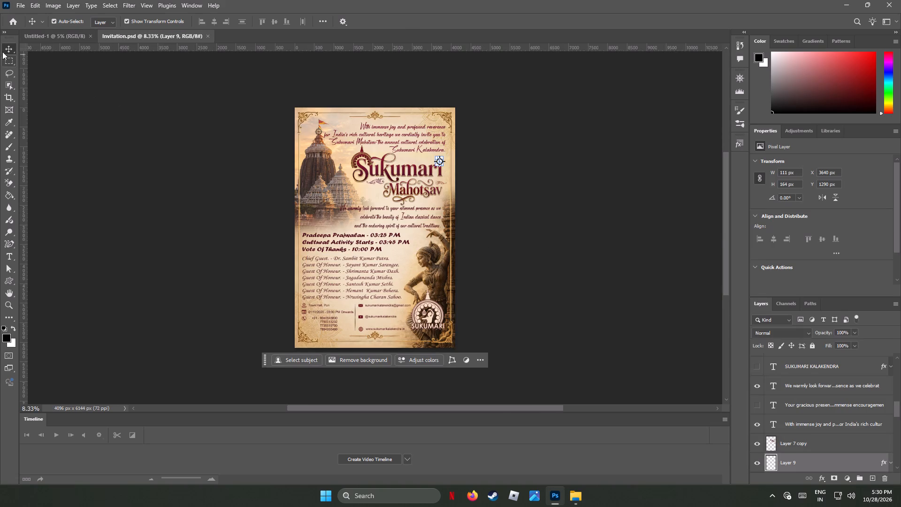
Select the invitation's Sukumari Mahotsav lettering, the crown over the S and the ornament dotting the i together, and copy these layers.
{"action": "left_click", "coordinate": [8, 48]}
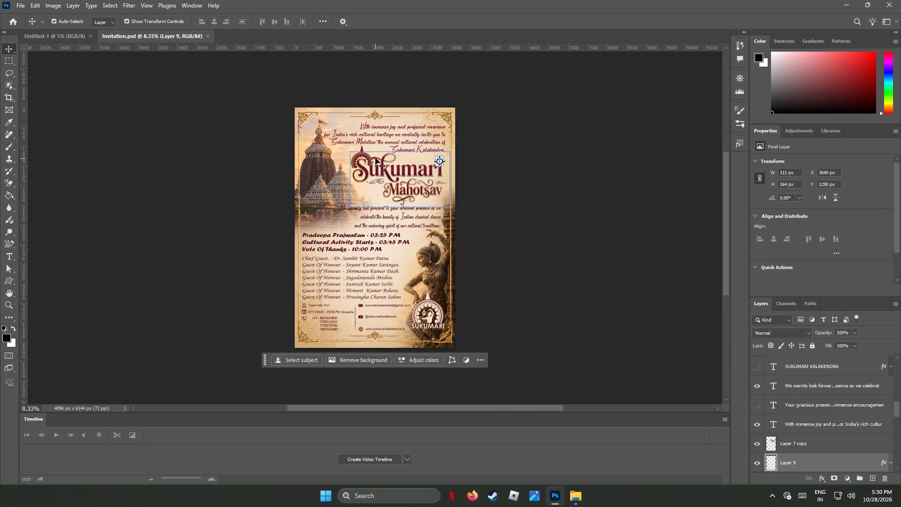
{"action": "scroll", "coordinate": [382, 163], "scroll_direction": "up", "scroll_amount": 8, "text": "alt"}
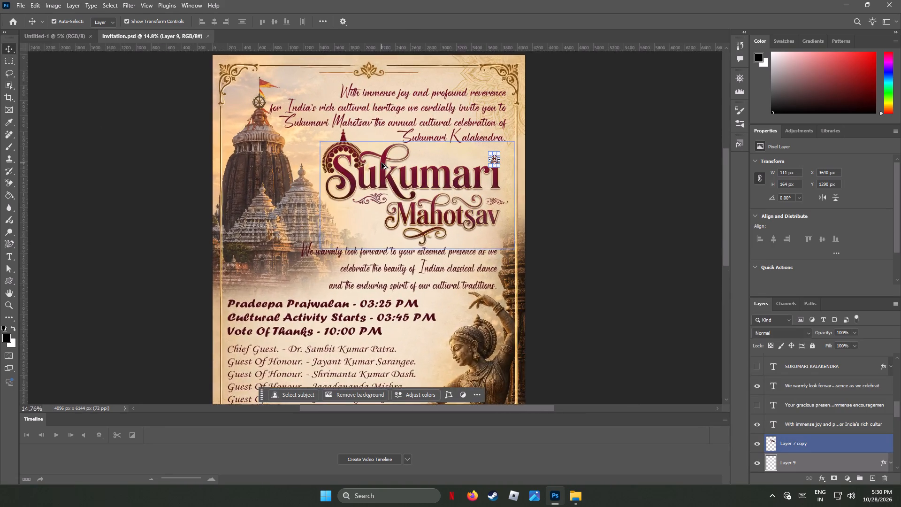
{"action": "scroll", "coordinate": [382, 163], "scroll_direction": "up", "scroll_amount": 3, "text": "alt"}
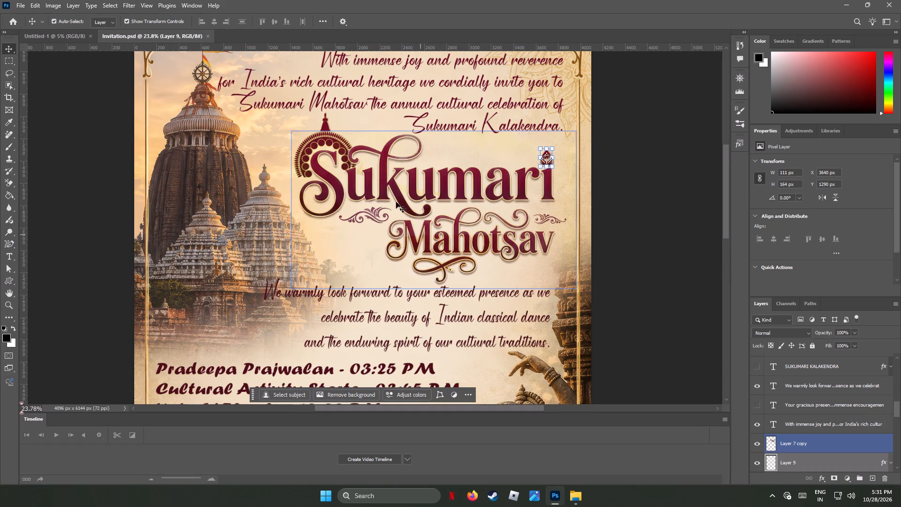
{"action": "left_click", "coordinate": [370, 180]}
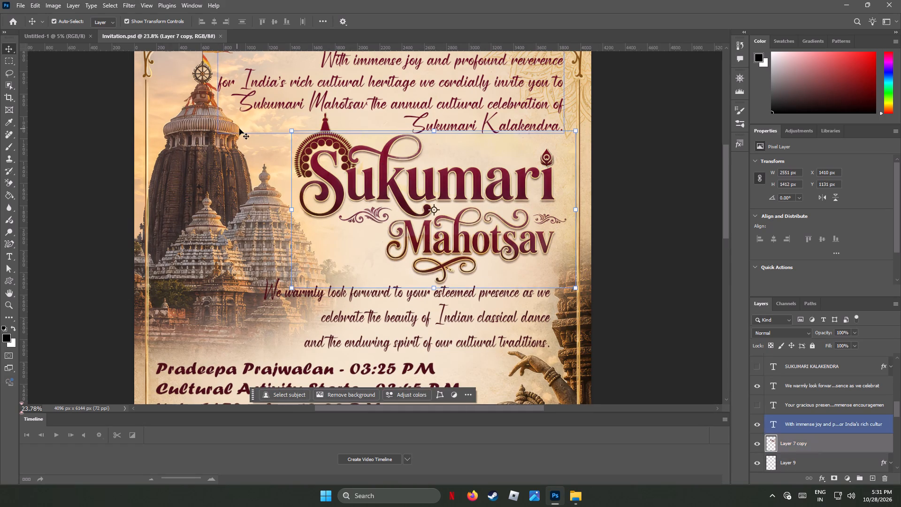
{"action": "left_click", "coordinate": [239, 129]}
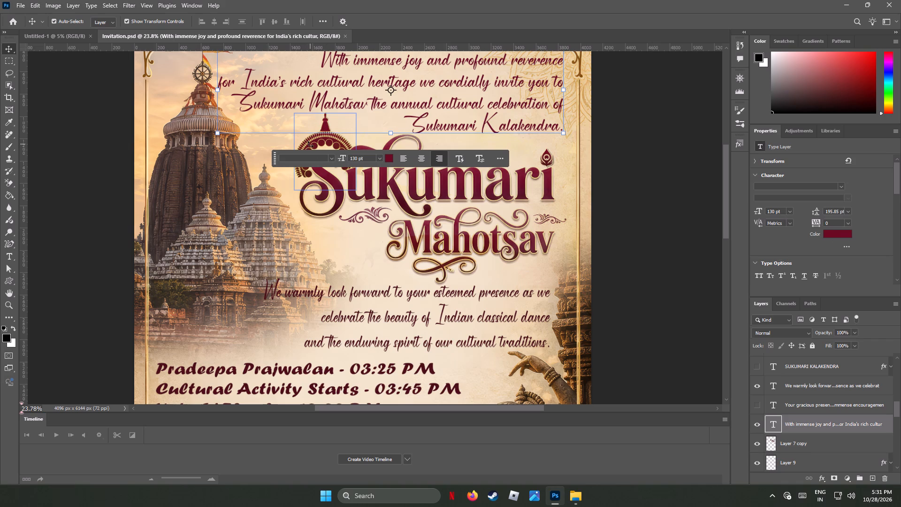
{"action": "left_click", "coordinate": [311, 144]}
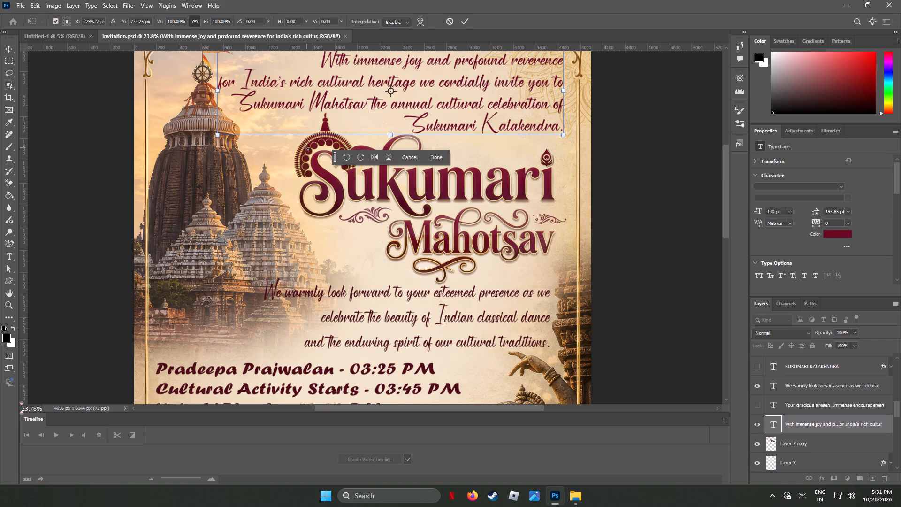
{"action": "left_click", "coordinate": [7, 47]}
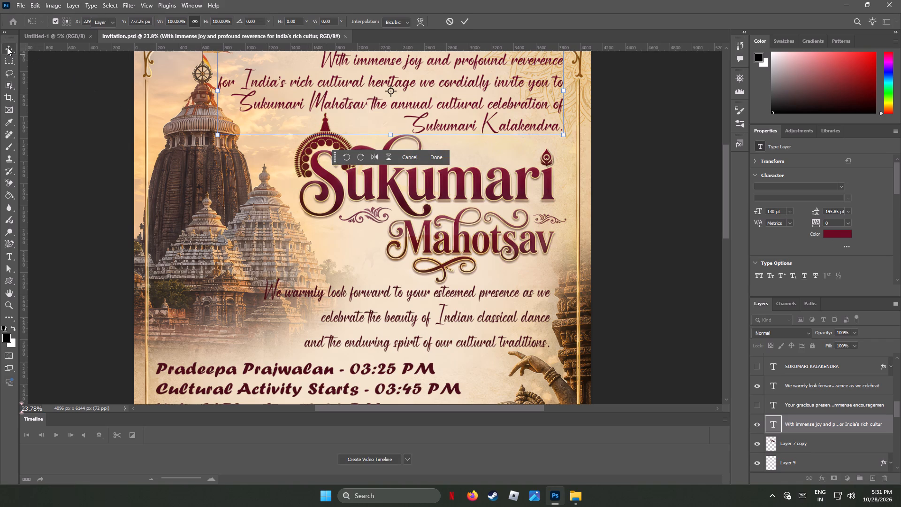
{"action": "left_click", "coordinate": [309, 174]}
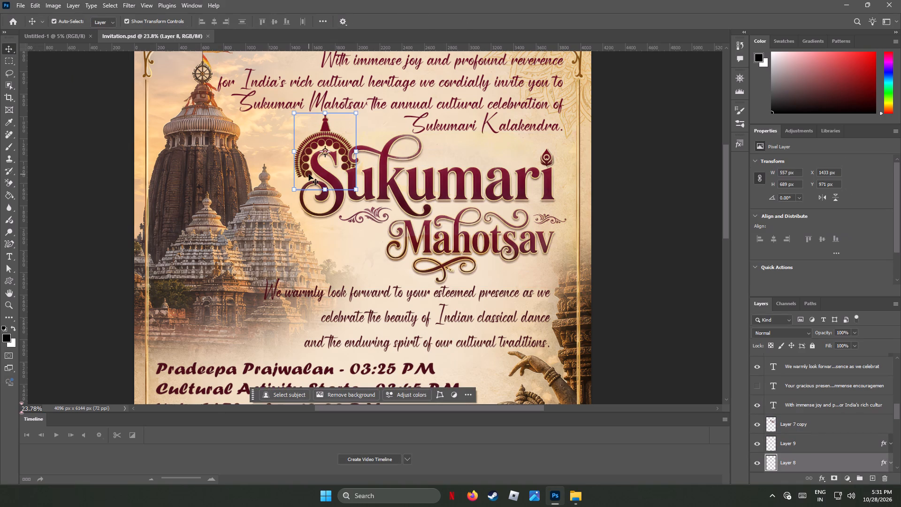
{"action": "left_click", "coordinate": [548, 153], "text": "shift"}
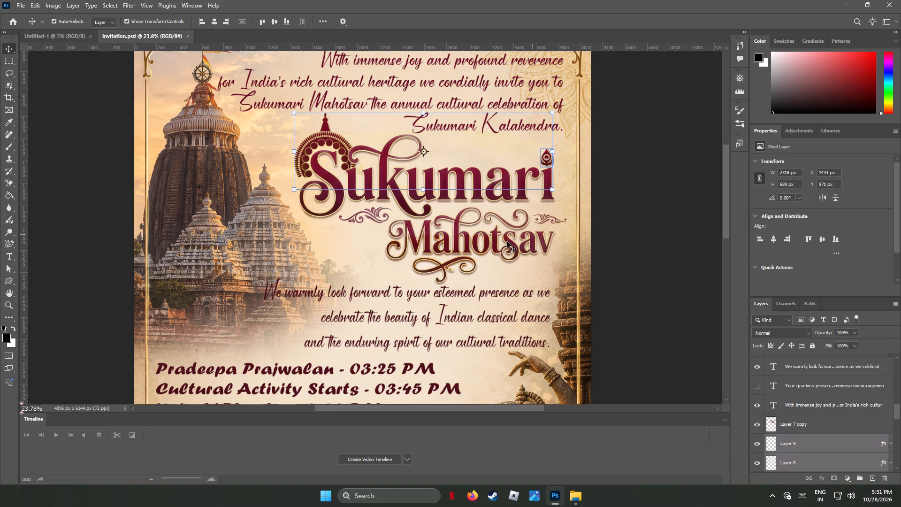
{"action": "left_click", "coordinate": [445, 248], "text": "shift"}
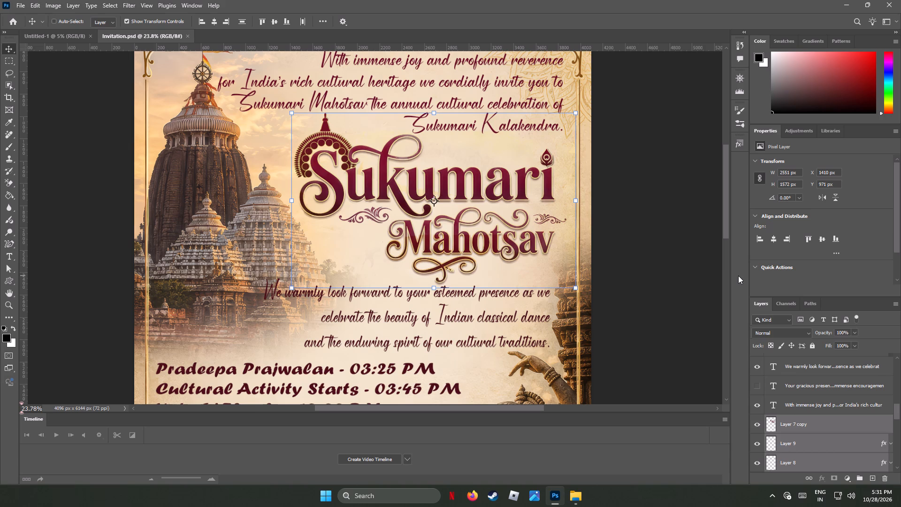
{"action": "key", "text": "ctrl+c"}
{"action": "key", "text": "ctrl+c"}
{"action": "key", "text": "ctrl+c"}
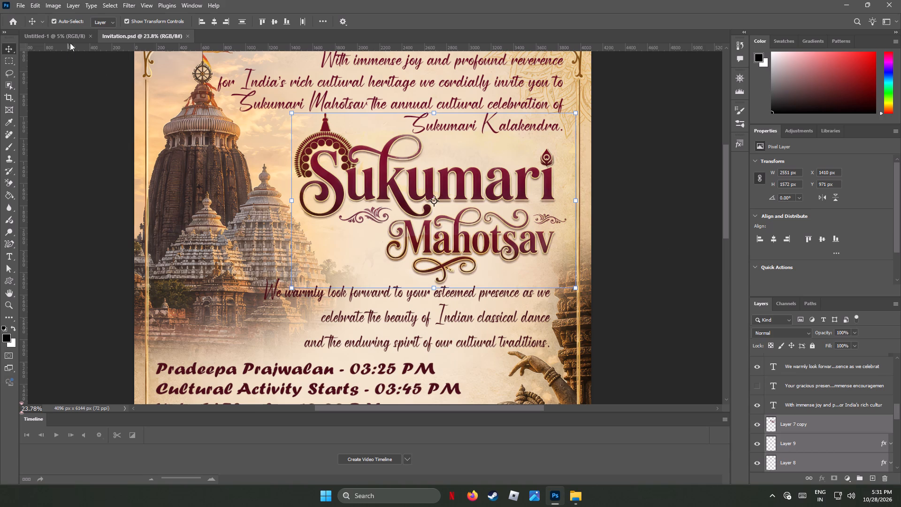
Paste the copied Sukumari Mahotsav title layers into the blank Untitled-1 banner document.
{"action": "left_click", "coordinate": [72, 36]}
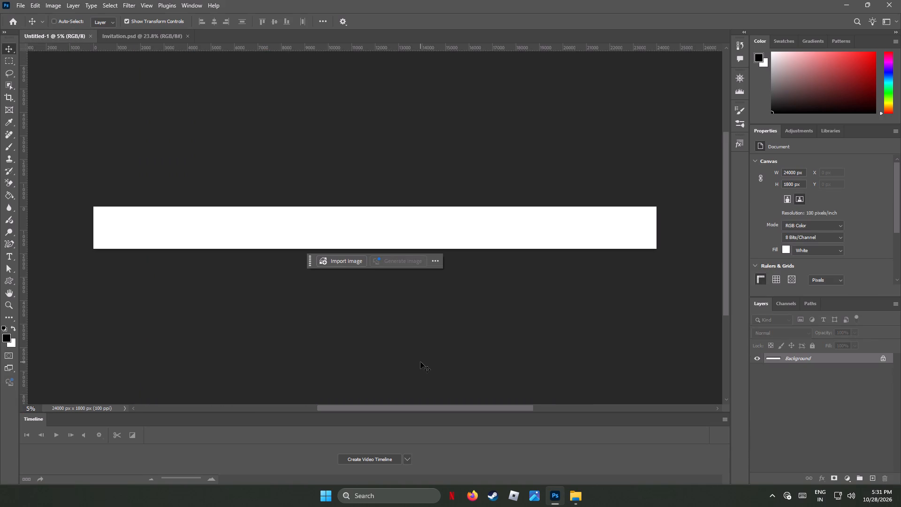
{"action": "key", "text": "ctrl+v"}
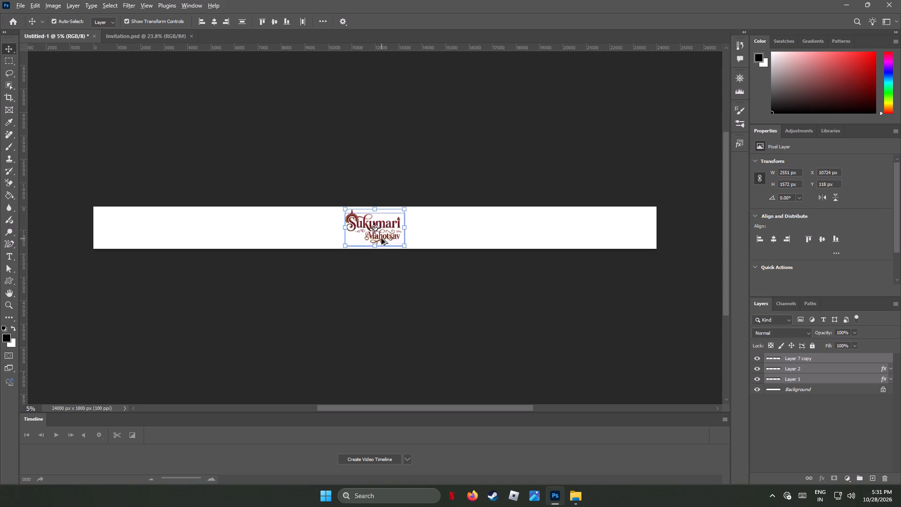
Examine the pasted Sukumari Mahotsav title and its surrounding background up close in the banner.
{"action": "scroll", "coordinate": [382, 238], "scroll_direction": "up", "scroll_amount": 5, "text": "alt"}
{"action": "scroll", "coordinate": [382, 238], "scroll_direction": "down", "scroll_amount": 1, "text": "alt"}
{"action": "scroll", "coordinate": [382, 238], "scroll_direction": "up", "scroll_amount": 4, "text": "alt"}
{"action": "scroll", "coordinate": [382, 238], "scroll_direction": "down", "scroll_amount": 2, "text": "alt"}
{"action": "scroll", "coordinate": [382, 238], "scroll_direction": "up", "scroll_amount": 3, "text": "alt"}
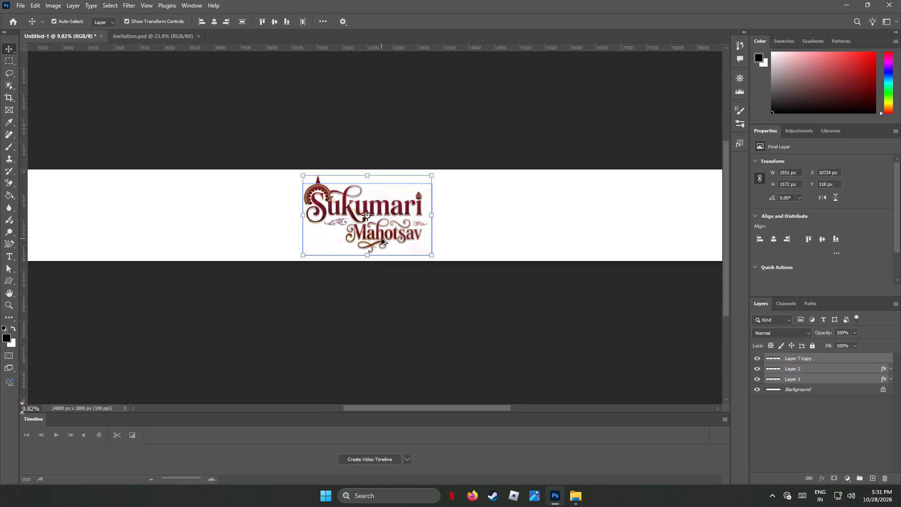
{"action": "scroll", "coordinate": [382, 238], "scroll_direction": "up", "scroll_amount": 7, "text": "alt"}
{"action": "scroll", "coordinate": [382, 238], "scroll_direction": "down", "scroll_amount": 1, "text": "alt"}
{"action": "scroll", "coordinate": [382, 238], "scroll_direction": "up", "scroll_amount": 3, "text": "alt"}
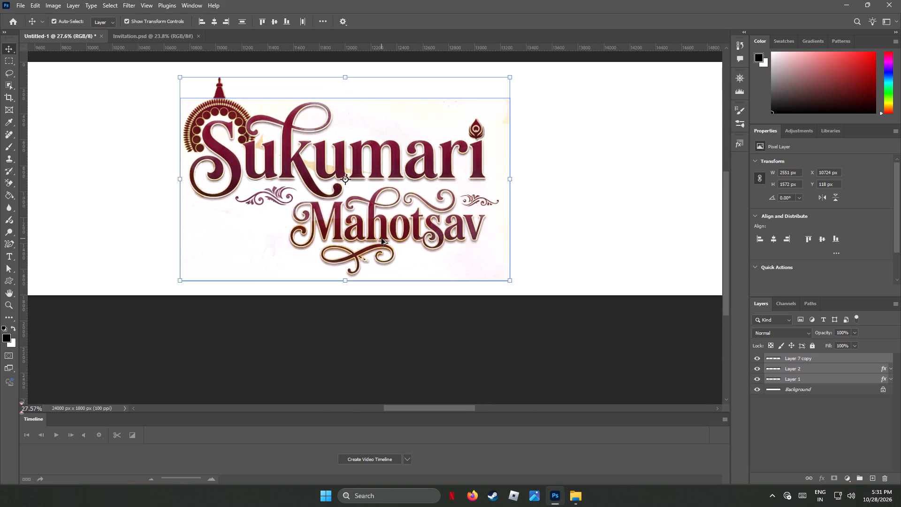
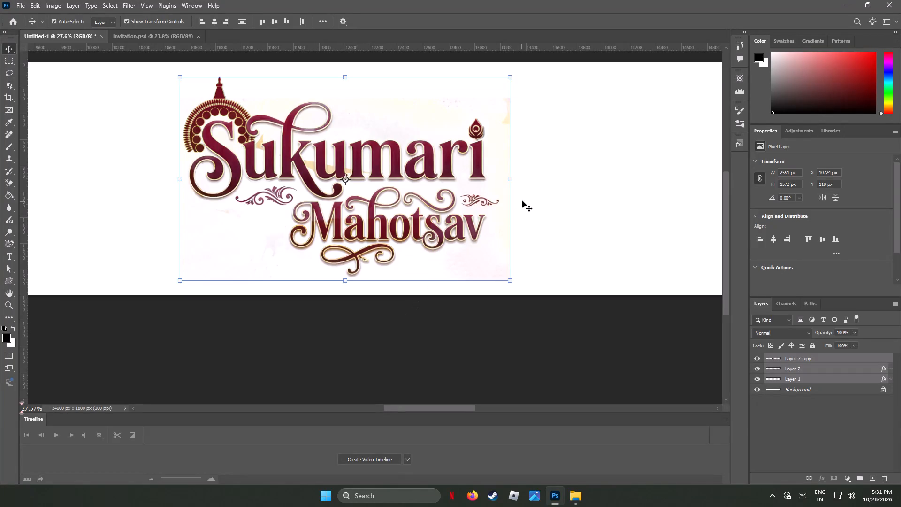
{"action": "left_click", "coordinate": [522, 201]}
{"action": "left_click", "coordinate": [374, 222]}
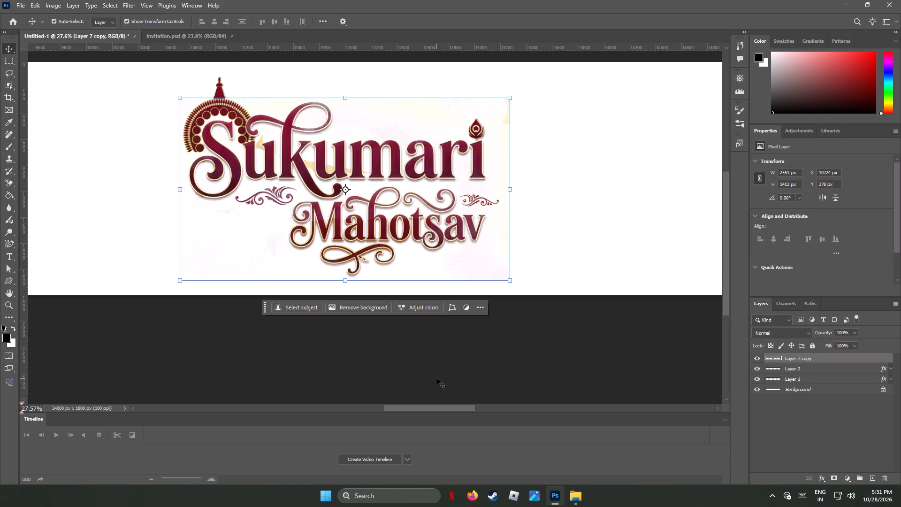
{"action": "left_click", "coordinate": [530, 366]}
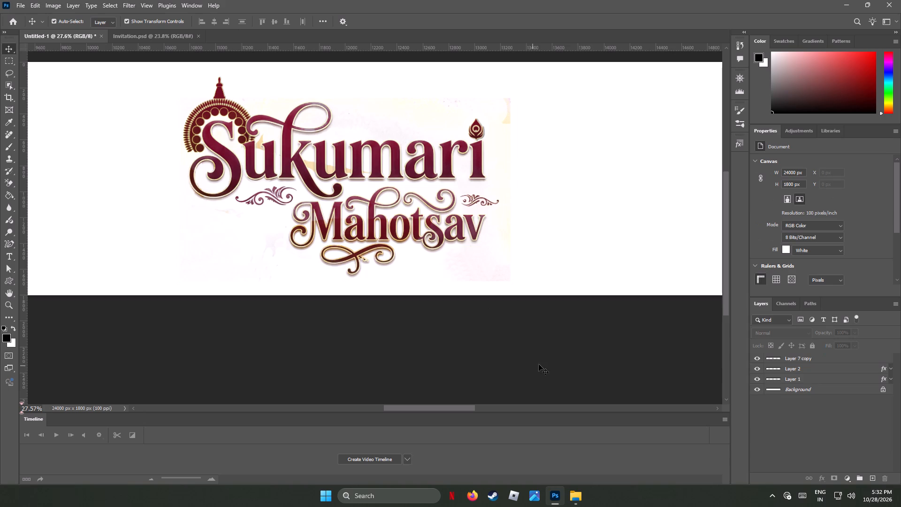
Add a text layer reading "Sukumari" with the Type tool on the blank banner area beyond the pasted title.
{"action": "left_click_drag", "start_coordinate": [438, 408], "coordinate": [477, 409]}
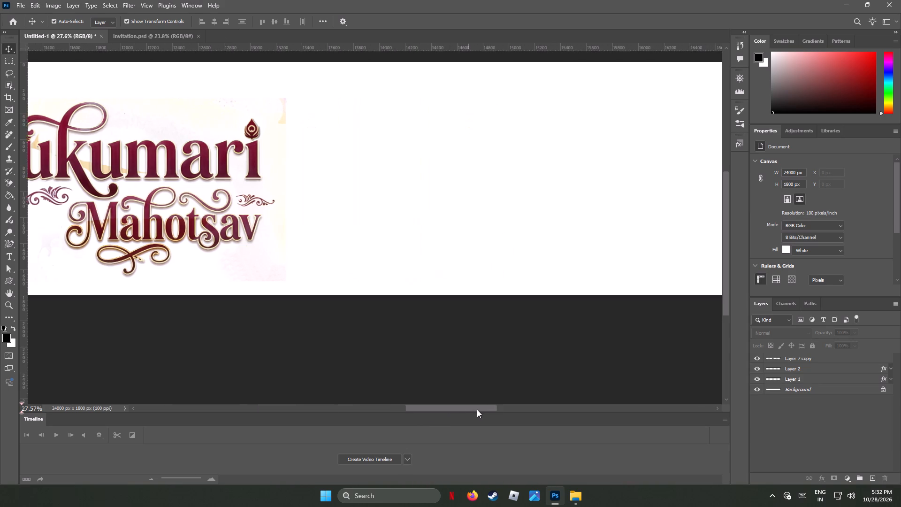
{"action": "left_click_drag", "start_coordinate": [477, 409], "coordinate": [534, 399]}
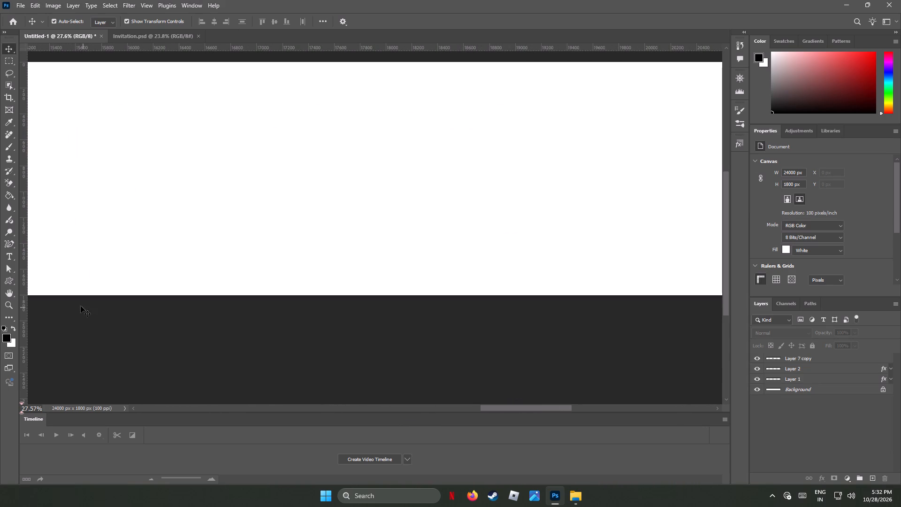
{"action": "left_click", "coordinate": [9, 256]}
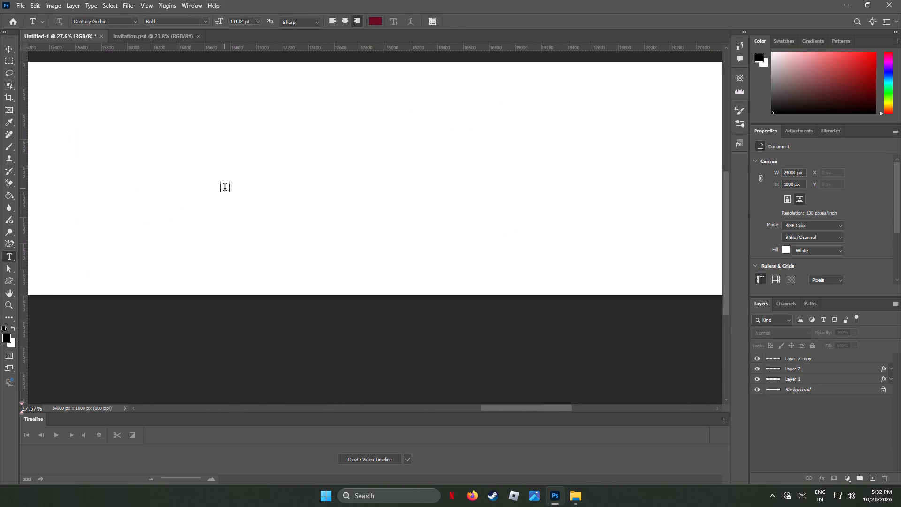
{"action": "left_click", "coordinate": [225, 188]}
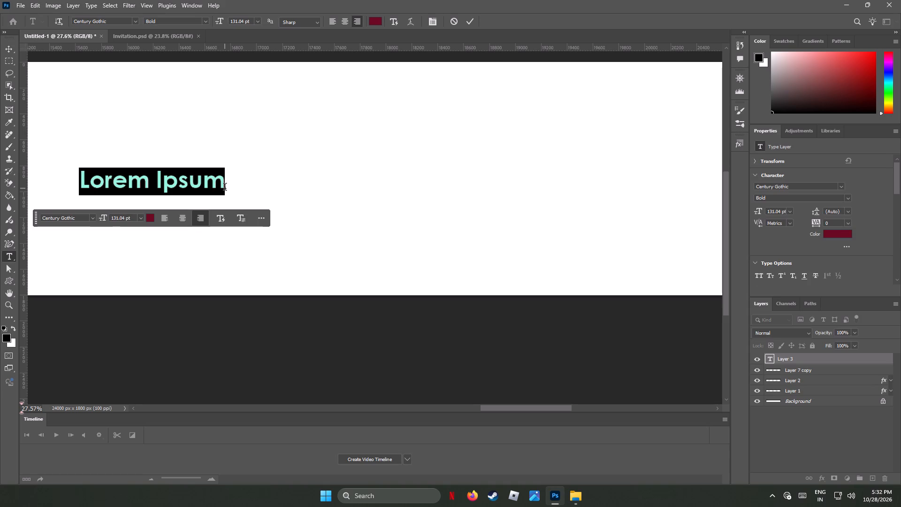
{"action": "key", "text": "shift+s"}
{"action": "type", "text": "ukumar"}
{"action": "key", "text": "i"}
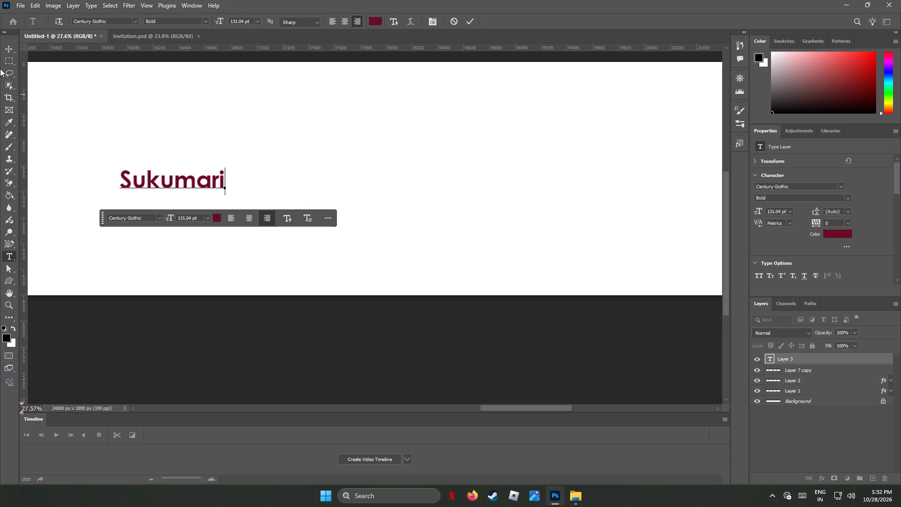
{"action": "left_click", "coordinate": [11, 48]}
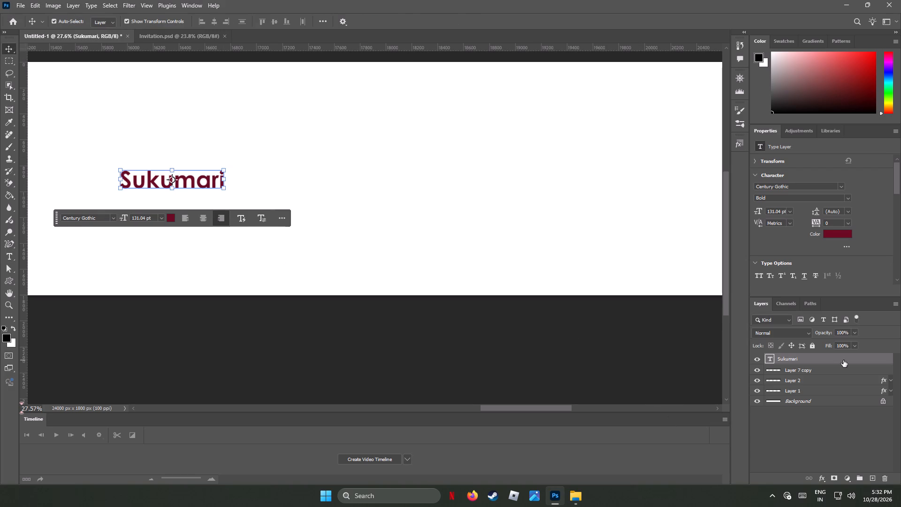
Set the new Sukumari text's font size to 300 pt.
{"action": "left_click", "coordinate": [793, 213]}
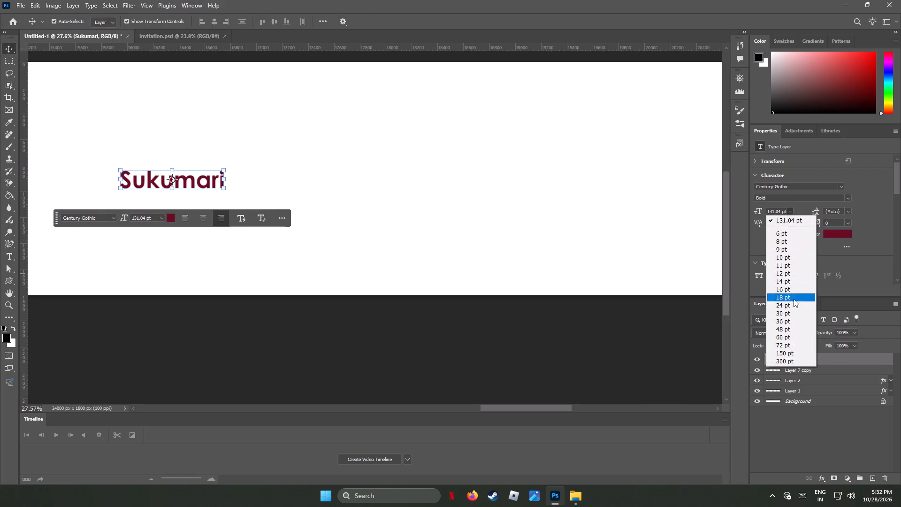
{"action": "left_click", "coordinate": [794, 359]}
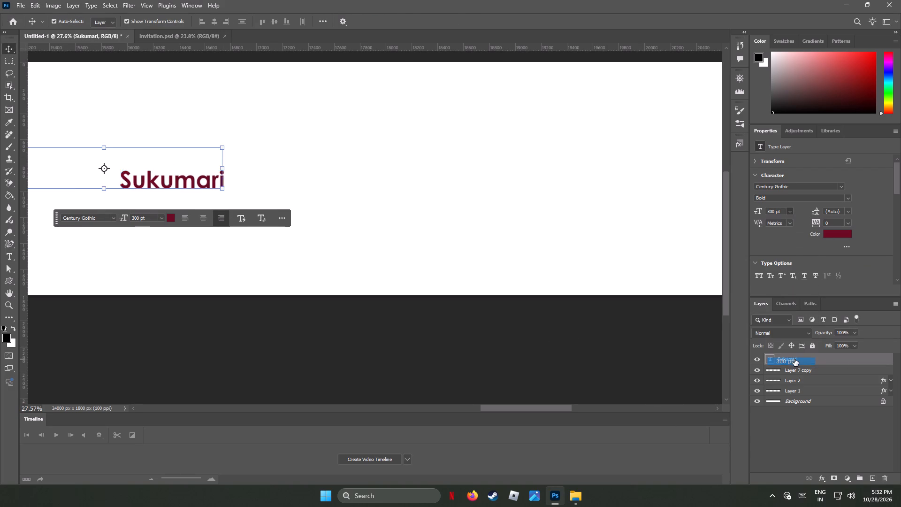
Filter the fonts to the Decorative class and preview them on the Sukumari text layer.
{"action": "left_click_drag", "start_coordinate": [511, 407], "coordinate": [485, 405]}
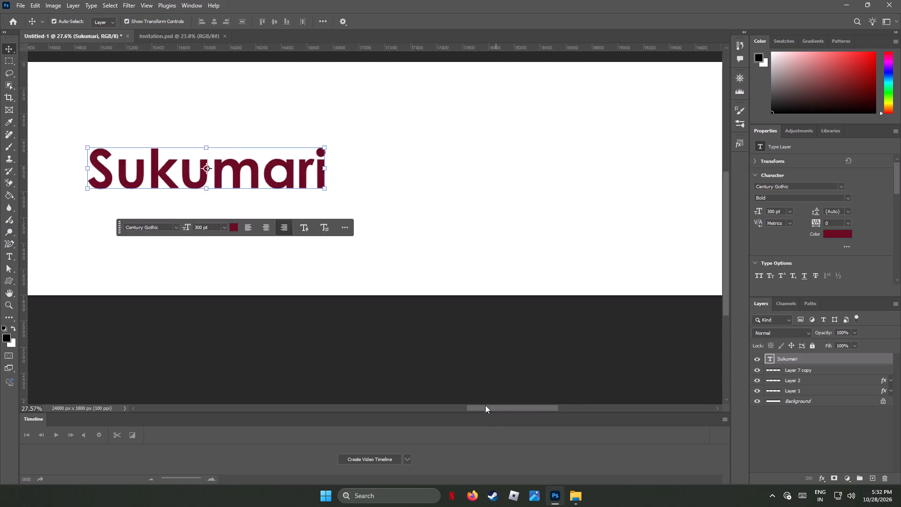
{"action": "left_click_drag", "start_coordinate": [485, 405], "coordinate": [476, 404]}
{"action": "left_click", "coordinate": [841, 185]}
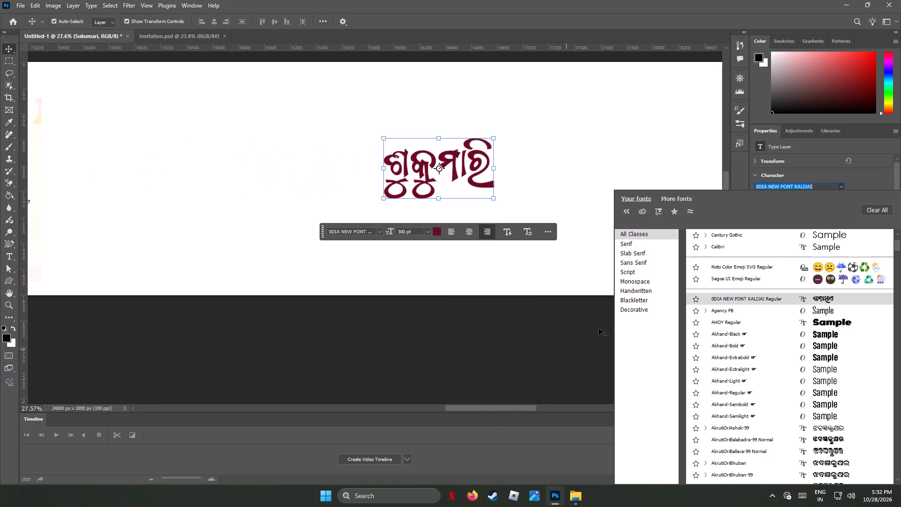
{"action": "left_click", "coordinate": [640, 310]}
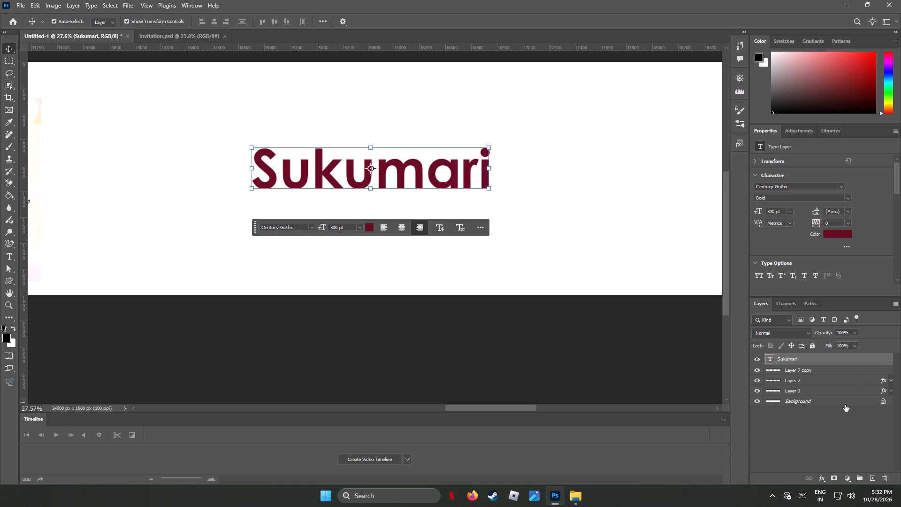
{"action": "left_click", "coordinate": [842, 187]}
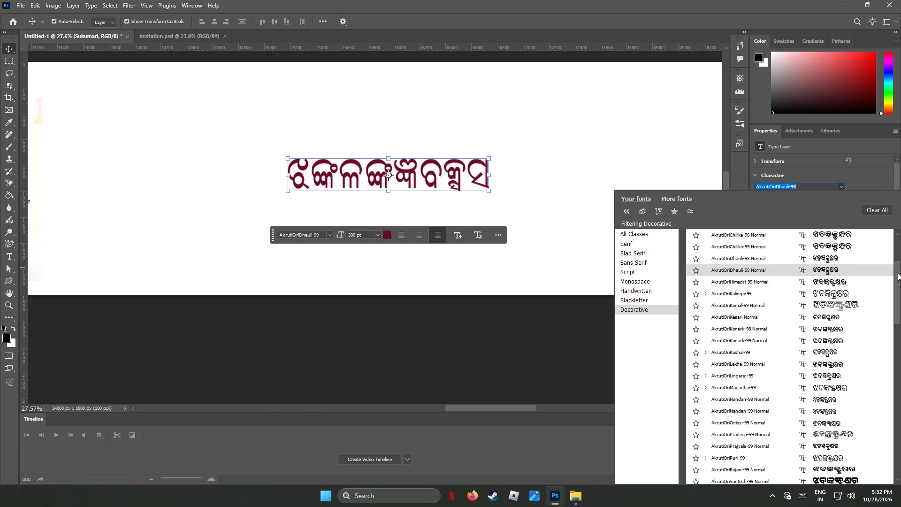
{"action": "left_click_drag", "start_coordinate": [898, 273], "coordinate": [900, 506]}
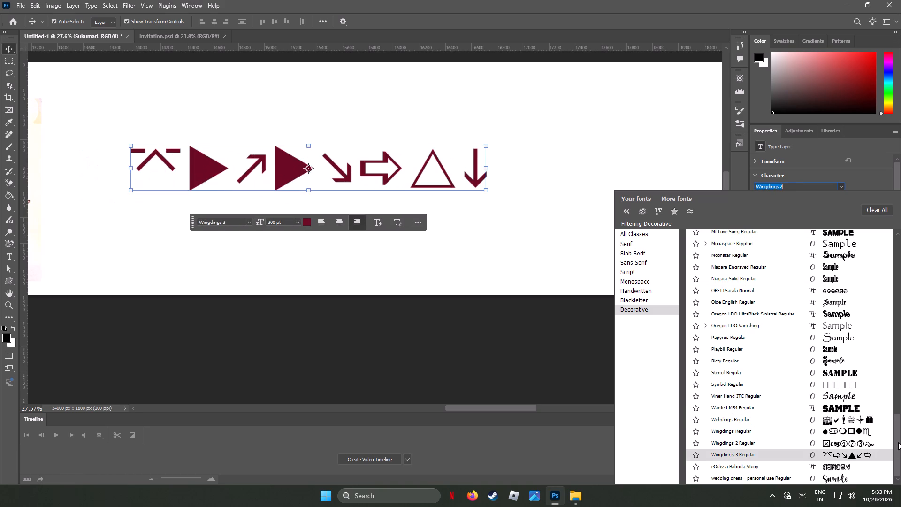
{"action": "left_click_drag", "start_coordinate": [896, 437], "coordinate": [898, 425]}
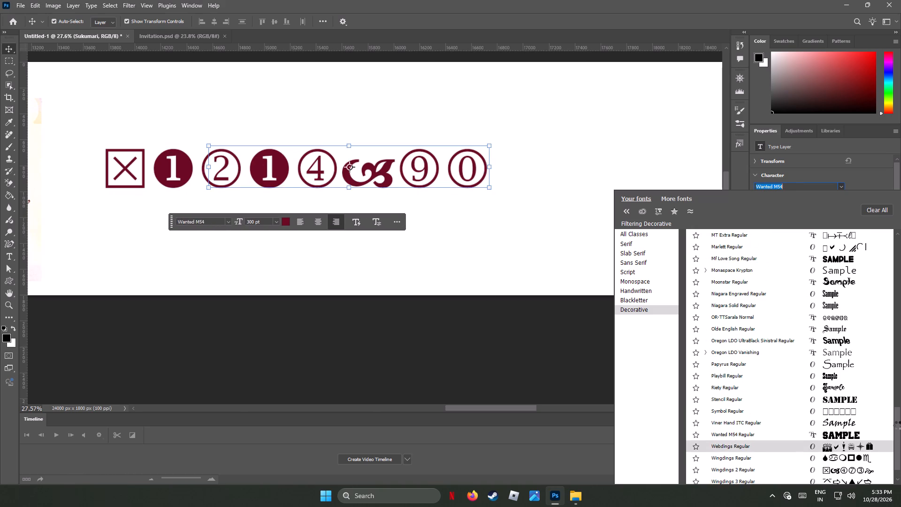
{"action": "left_click_drag", "start_coordinate": [898, 425], "coordinate": [900, 396]}
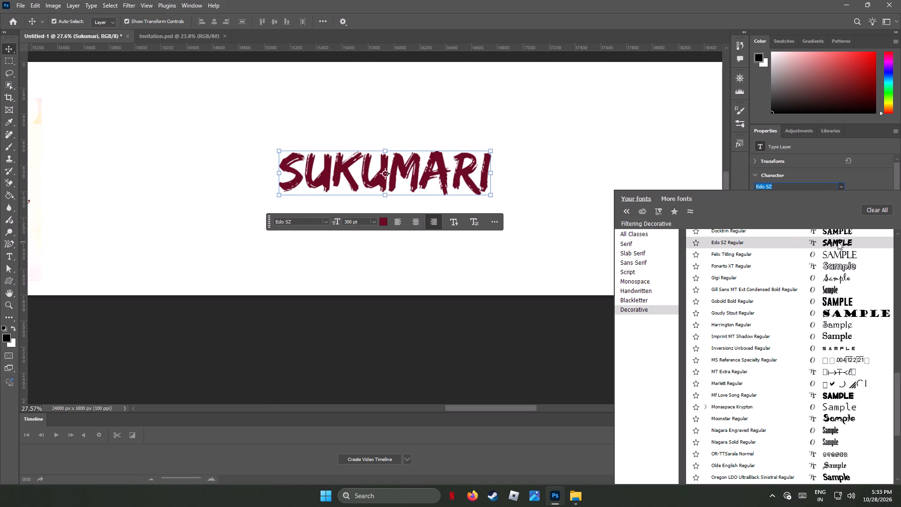
{"action": "scroll", "coordinate": [838, 242], "scroll_direction": "up", "scroll_amount": 7}
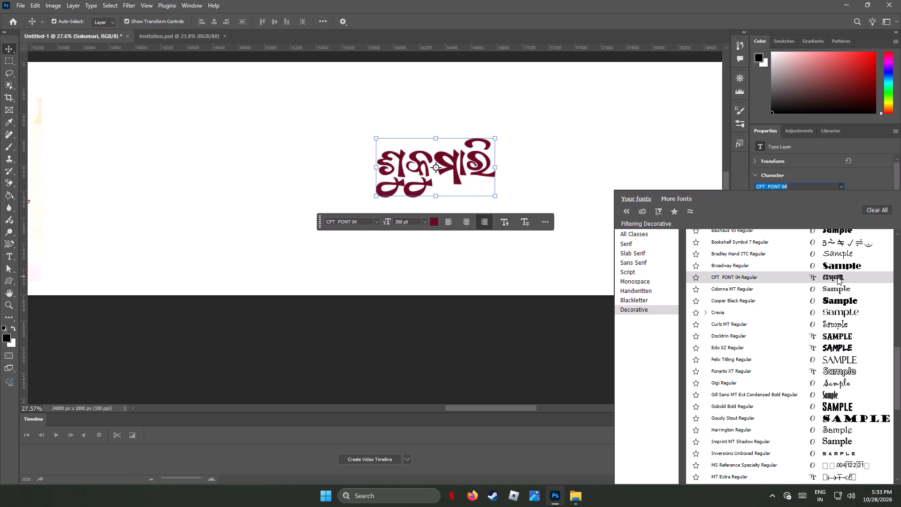
{"action": "scroll", "coordinate": [837, 277], "scroll_direction": "up", "scroll_amount": 2}
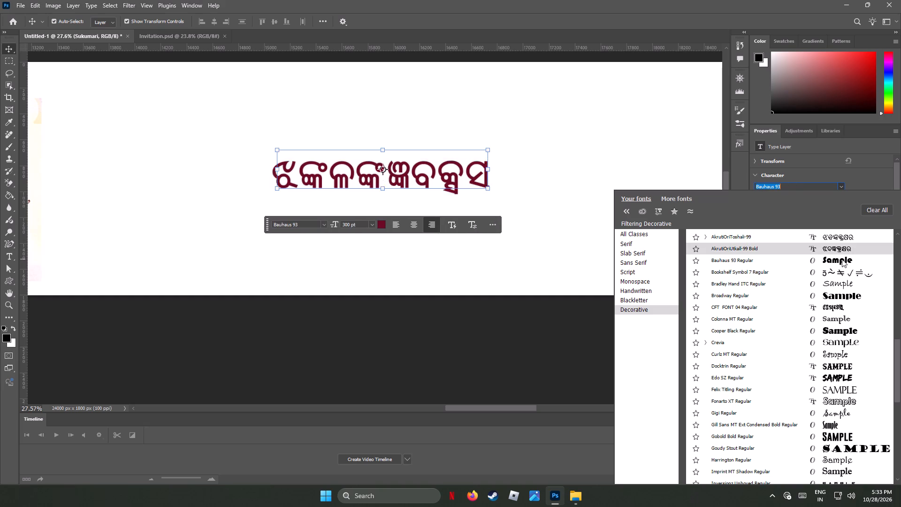
{"action": "scroll", "coordinate": [842, 259], "scroll_direction": "up", "scroll_amount": 6}
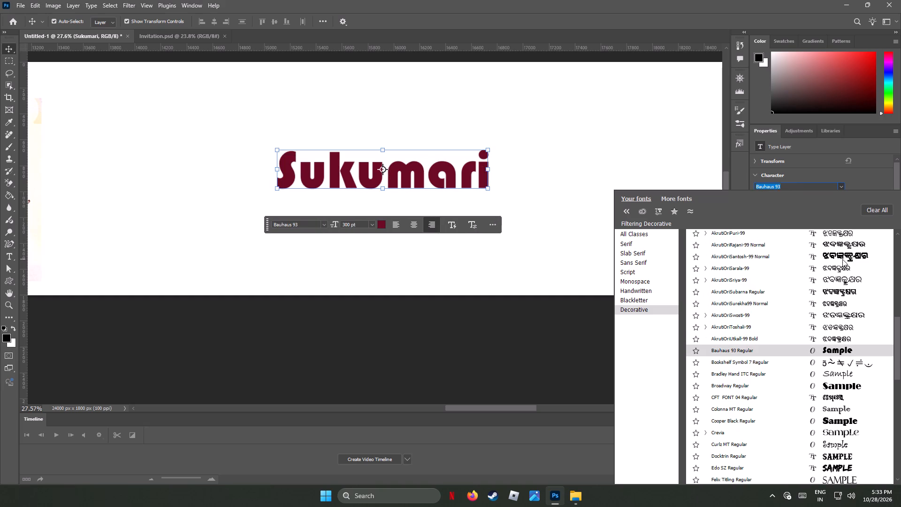
{"action": "scroll", "coordinate": [842, 259], "scroll_direction": "up", "scroll_amount": 9}
{"action": "scroll", "coordinate": [842, 259], "scroll_direction": "down", "scroll_amount": 5}
{"action": "scroll", "coordinate": [842, 259], "scroll_direction": "up", "scroll_amount": 3}
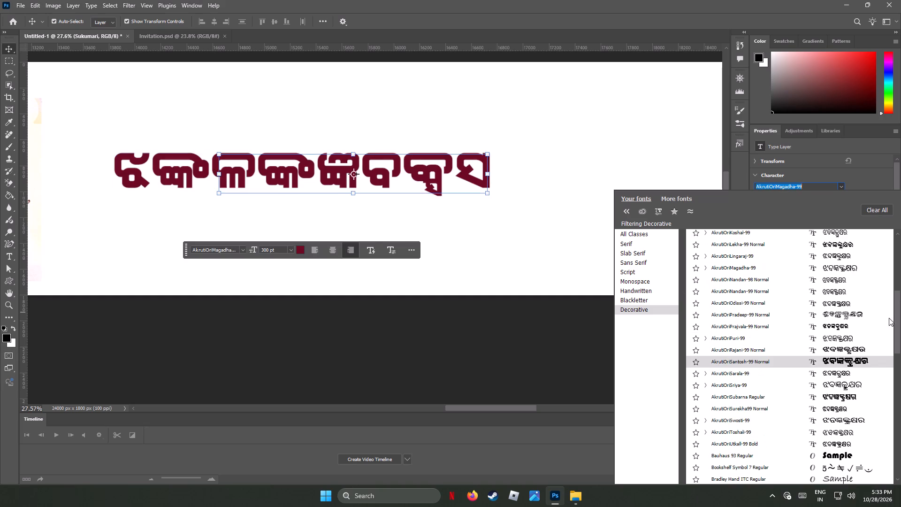
{"action": "scroll", "coordinate": [848, 257], "scroll_direction": "up", "scroll_amount": 11}
{"action": "scroll", "coordinate": [849, 257], "scroll_direction": "down", "scroll_amount": 1}
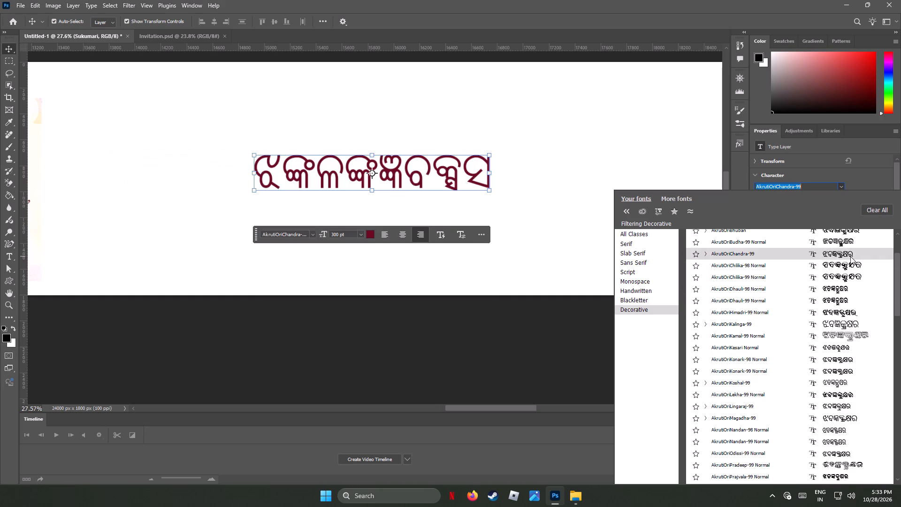
{"action": "scroll", "coordinate": [850, 256], "scroll_direction": "up", "scroll_amount": 7}
{"action": "scroll", "coordinate": [850, 256], "scroll_direction": "down", "scroll_amount": 6}
{"action": "scroll", "coordinate": [850, 256], "scroll_direction": "up", "scroll_amount": 1}
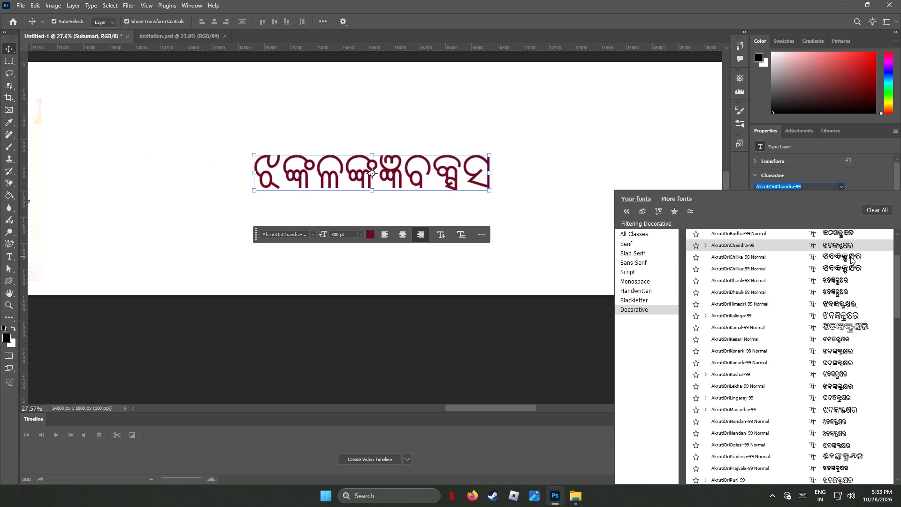
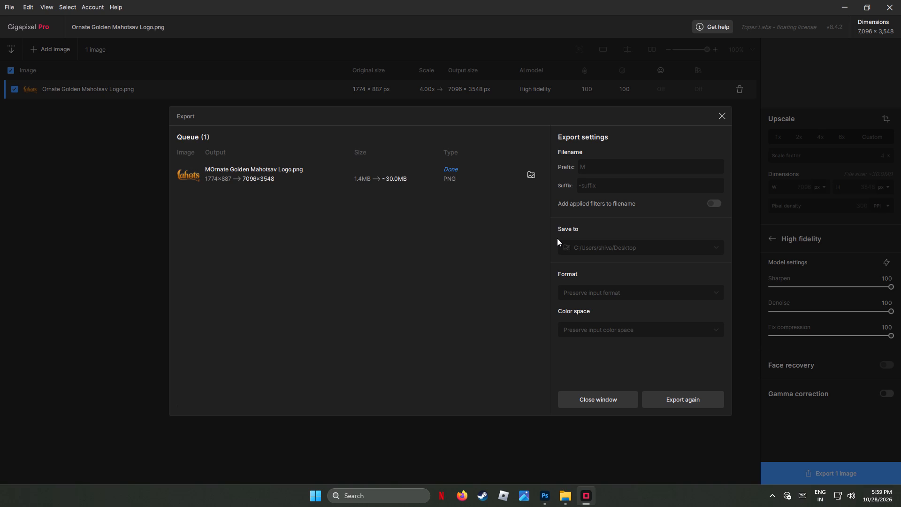
{"action": "left_click", "coordinate": [725, 118]}
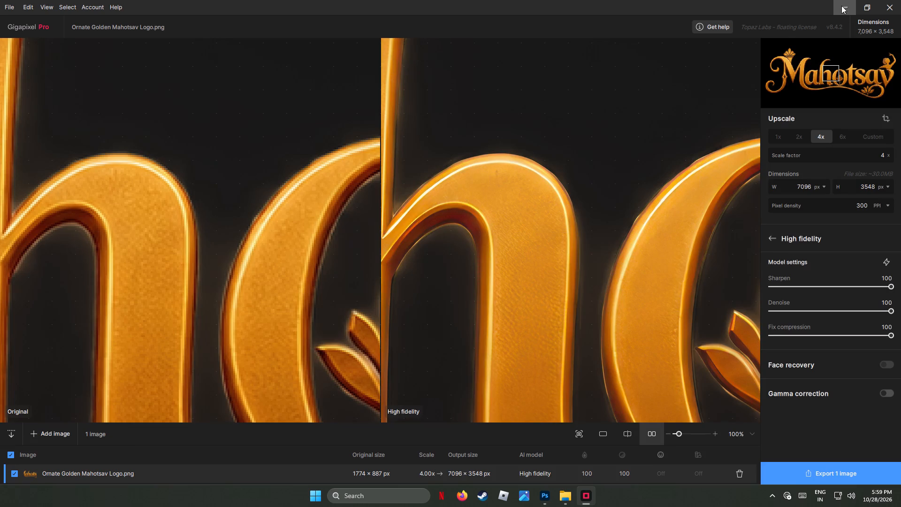
{"action": "left_click", "coordinate": [842, 4]}
Clear the folder windows off the Desktop files and open SOrnate Golden Sukumari Wordmark.png in Photoshop.
{"action": "left_click_drag", "start_coordinate": [524, 100], "coordinate": [621, 112]}
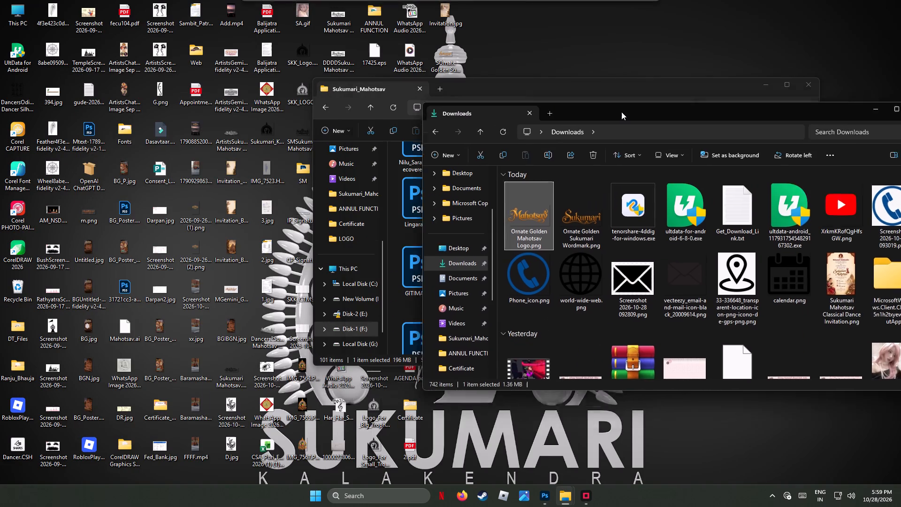
{"action": "left_click_drag", "start_coordinate": [621, 112], "coordinate": [739, 129]}
{"action": "left_click_drag", "start_coordinate": [629, 86], "coordinate": [770, 224]}
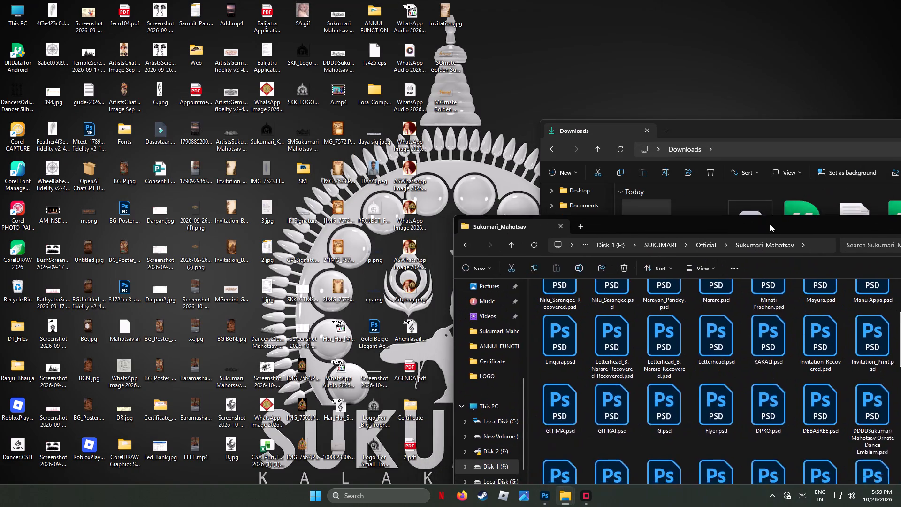
{"action": "left_click_drag", "start_coordinate": [770, 224], "coordinate": [797, 194]}
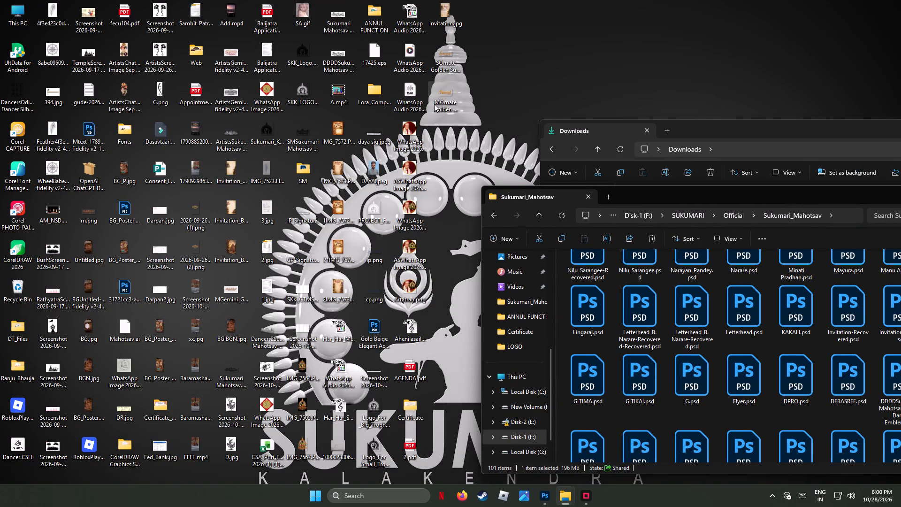
{"action": "left_click", "coordinate": [449, 53]}
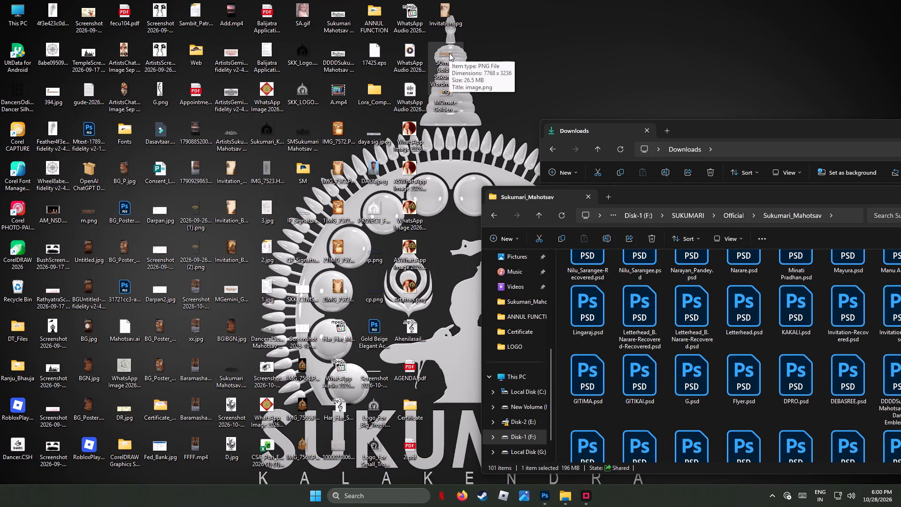
{"action": "right_click", "coordinate": [449, 53]}
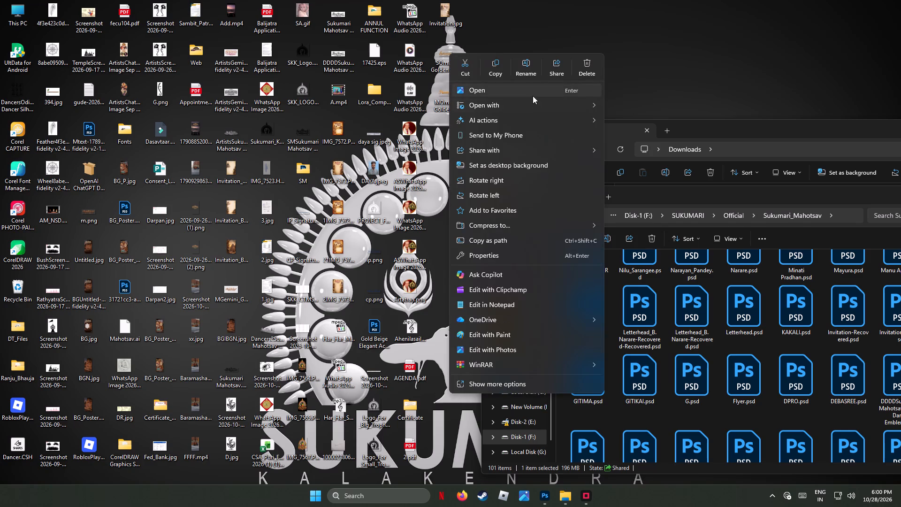
{"action": "left_click", "coordinate": [632, 108]}
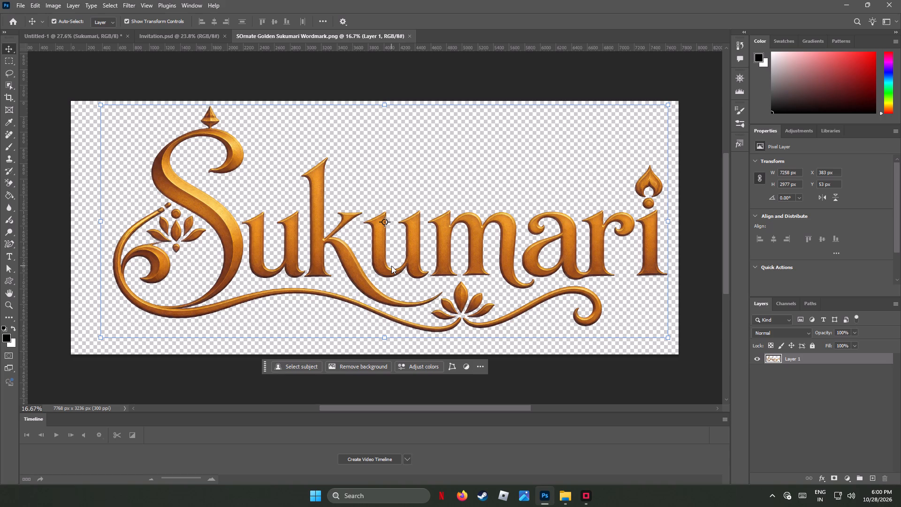
Copy the upscaled Sukumari lettering and paste it into the Untitled-1 banner.
{"action": "left_click", "coordinate": [176, 194]}
{"action": "key", "text": "ctrl+c"}
{"action": "key", "text": "ctrl+c"}
{"action": "left_click", "coordinate": [102, 37]}
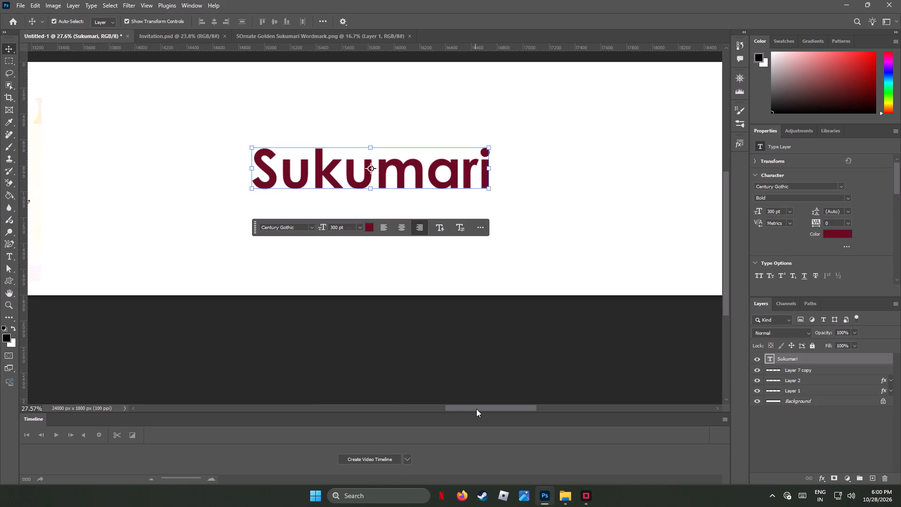
{"action": "left_click_drag", "start_coordinate": [476, 409], "coordinate": [448, 407]}
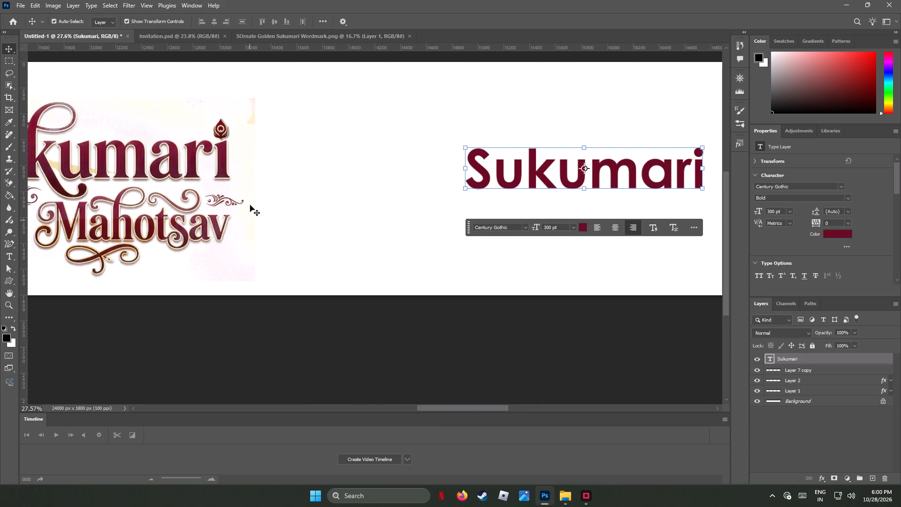
{"action": "left_click", "coordinate": [287, 163]}
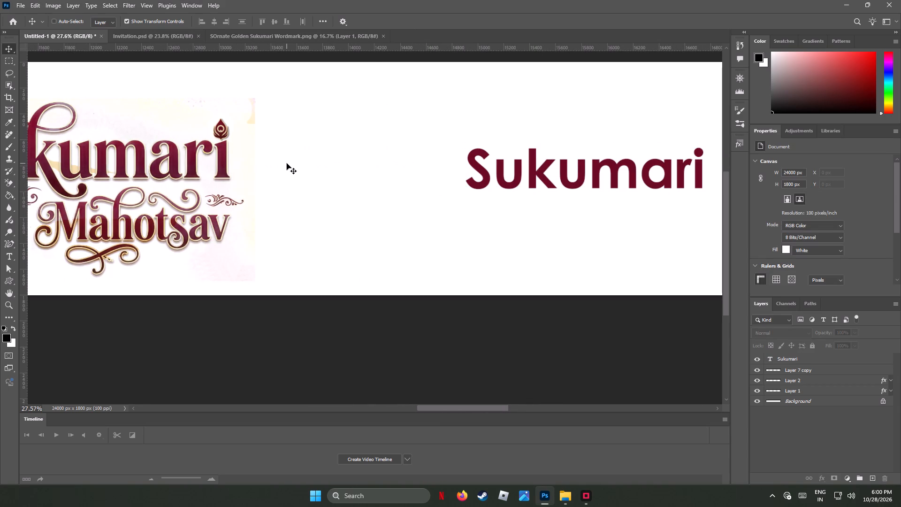
{"action": "key", "text": "ctrl+v"}
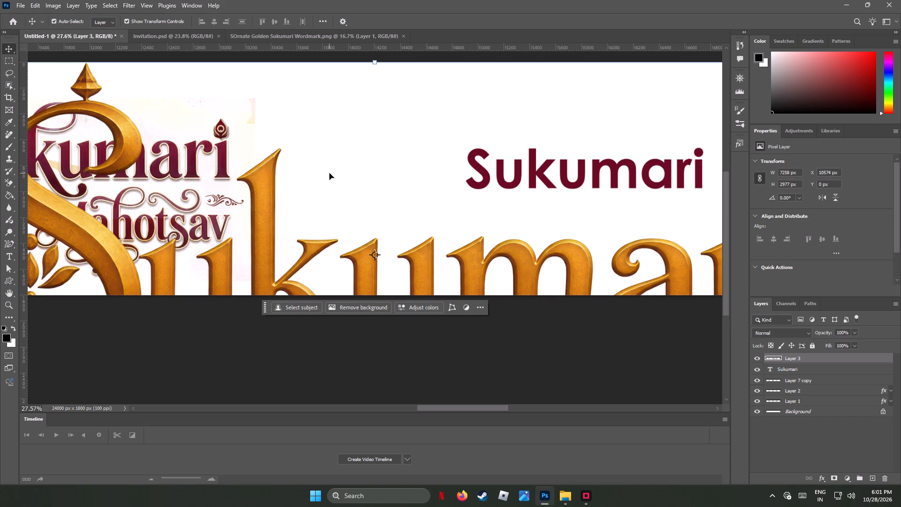
Scale the pasted Sukumari lettering to about 5309 by 1906 px and place it at about X 9586, Y 1 px.
{"action": "scroll", "coordinate": [329, 173], "scroll_direction": "down", "scroll_amount": 3}
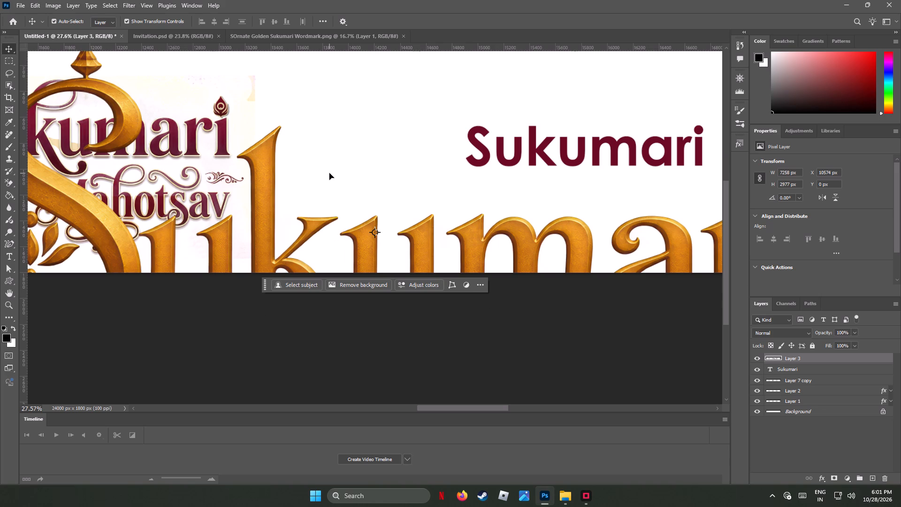
{"action": "scroll", "coordinate": [336, 209], "scroll_direction": "down", "scroll_amount": 5, "text": "alt"}
{"action": "scroll", "coordinate": [336, 209], "scroll_direction": "up", "scroll_amount": 2, "text": "alt"}
{"action": "scroll", "coordinate": [336, 209], "scroll_direction": "down", "scroll_amount": 4, "text": "alt"}
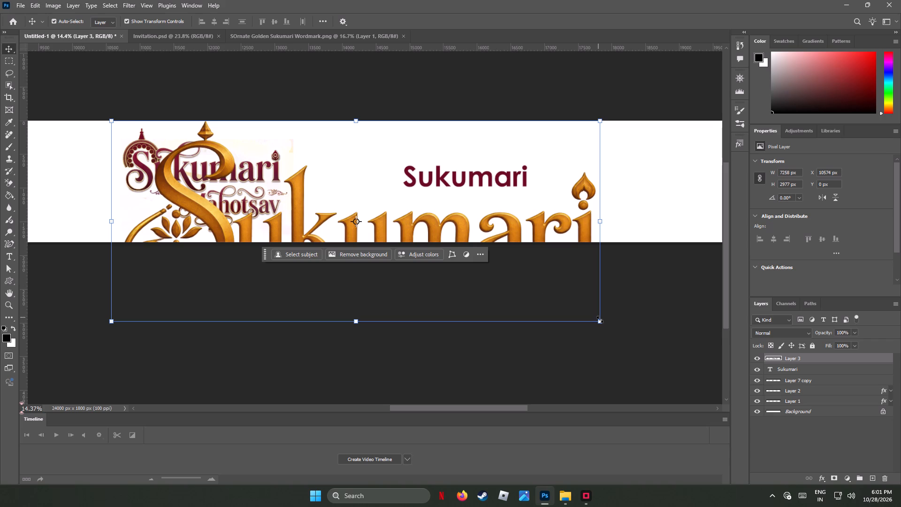
{"action": "left_click_drag", "start_coordinate": [603, 322], "coordinate": [485, 255], "text": "shift"}
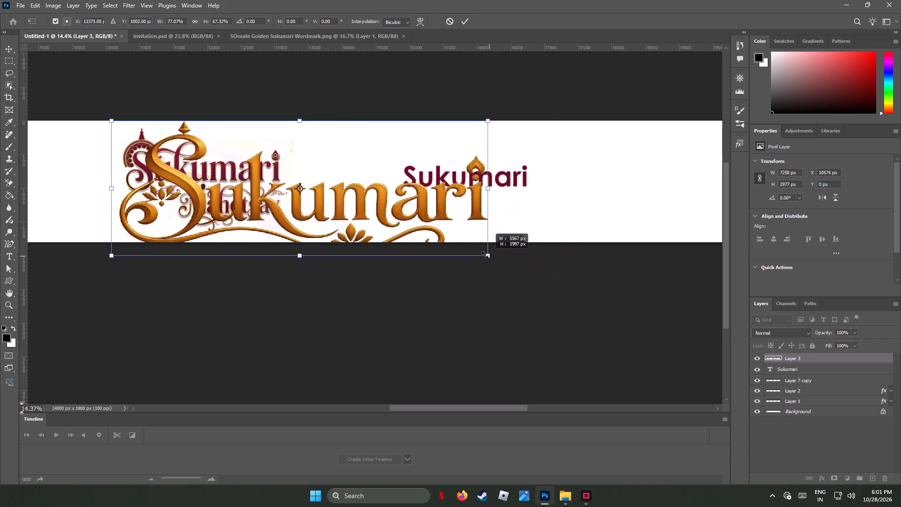
{"action": "left_click_drag", "start_coordinate": [485, 255], "coordinate": [471, 250], "text": "shift"}
{"action": "left_click_drag", "start_coordinate": [196, 195], "coordinate": [171, 193]}
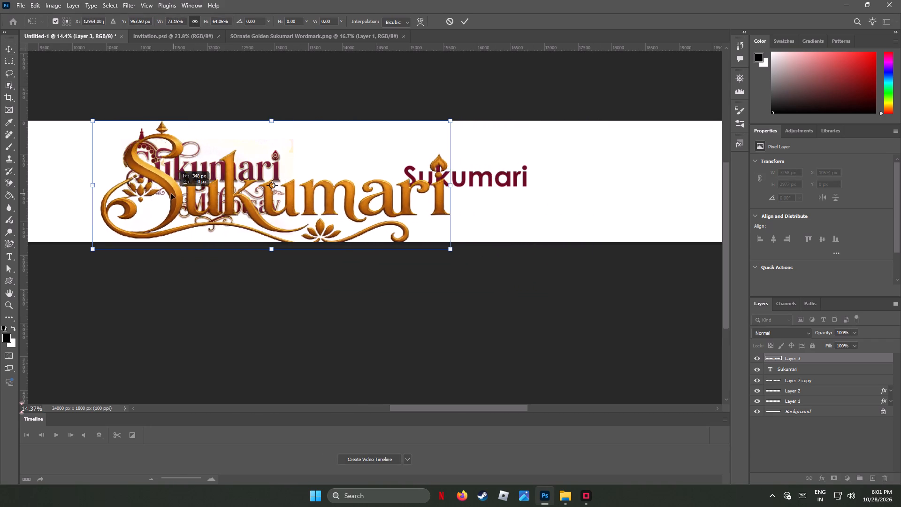
{"action": "left_click_drag", "start_coordinate": [171, 193], "coordinate": [127, 195]}
{"action": "left_click_drag", "start_coordinate": [443, 408], "coordinate": [389, 396]}
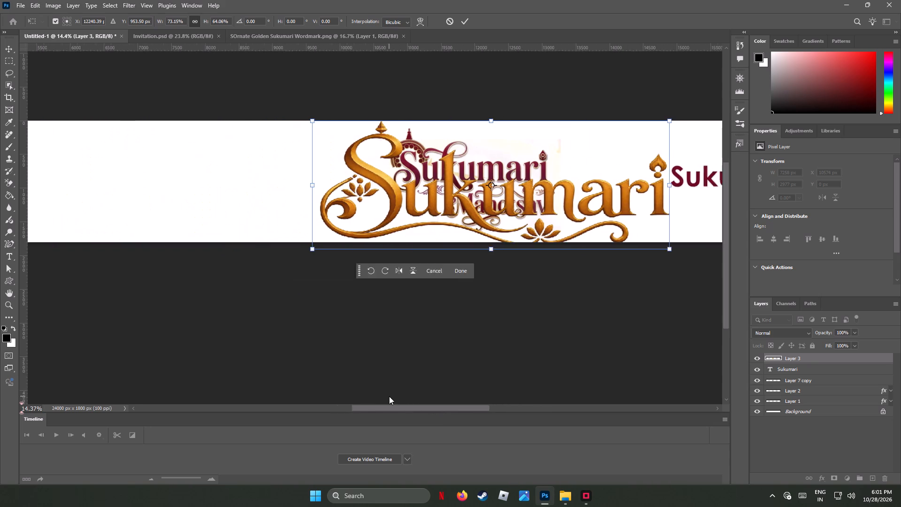
{"action": "left_click_drag", "start_coordinate": [389, 396], "coordinate": [385, 395]}
{"action": "left_click", "coordinate": [558, 167]}
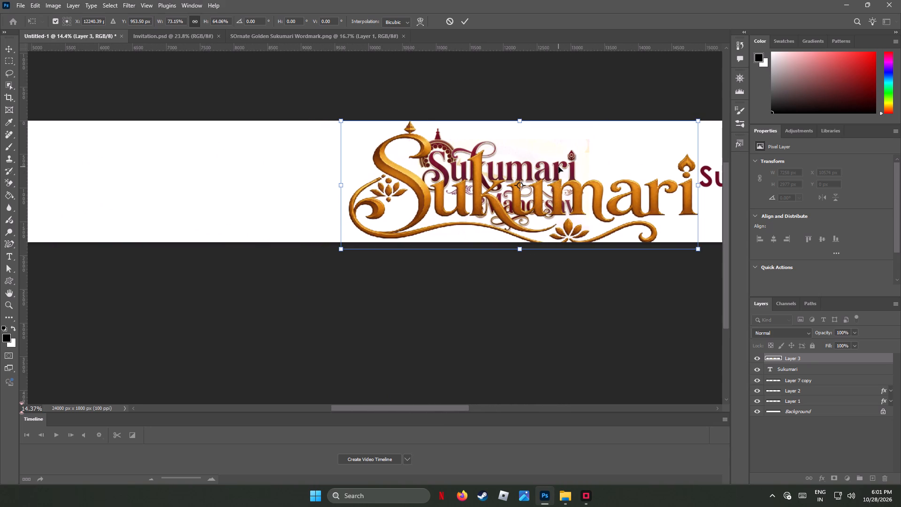
Hide the Sukumari text layer, Layer 7 copy, Layer 2, Layer 1 and the Background, leaving only the golden Sukumari lettering.
{"action": "left_click", "coordinate": [757, 368]}
{"action": "left_click", "coordinate": [757, 379]}
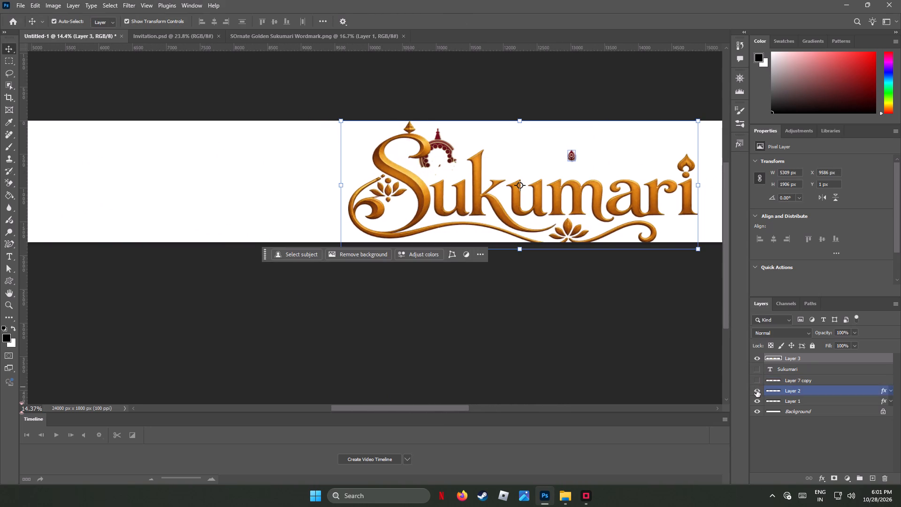
{"action": "left_click", "coordinate": [756, 390]}
{"action": "left_click", "coordinate": [755, 400]}
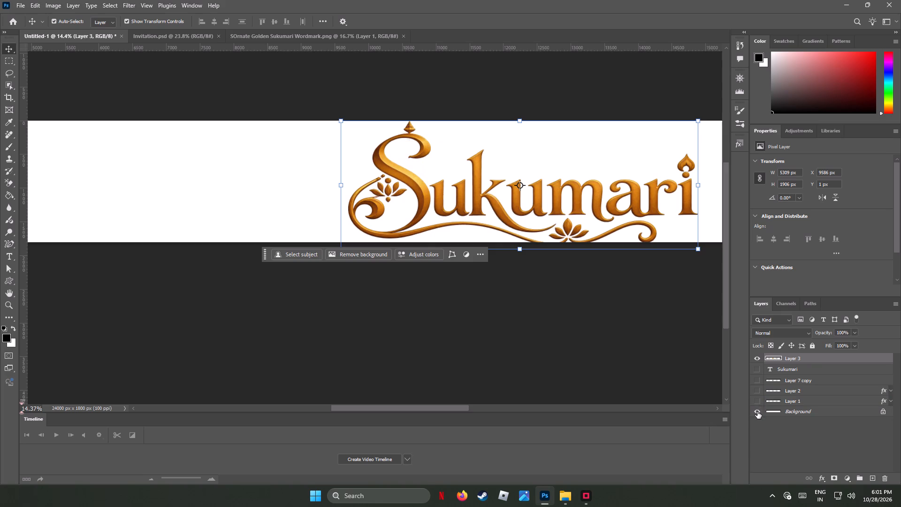
{"action": "left_click", "coordinate": [757, 412]}
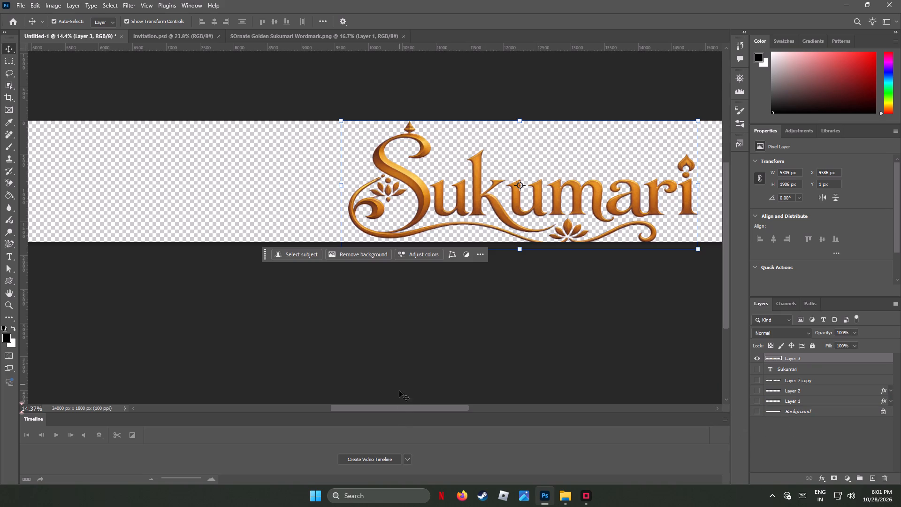
Open MOrnate Golden Mahotsav Logo.png from the Desktop in Photoshop.
{"action": "left_click_drag", "start_coordinate": [405, 409], "coordinate": [469, 405]}
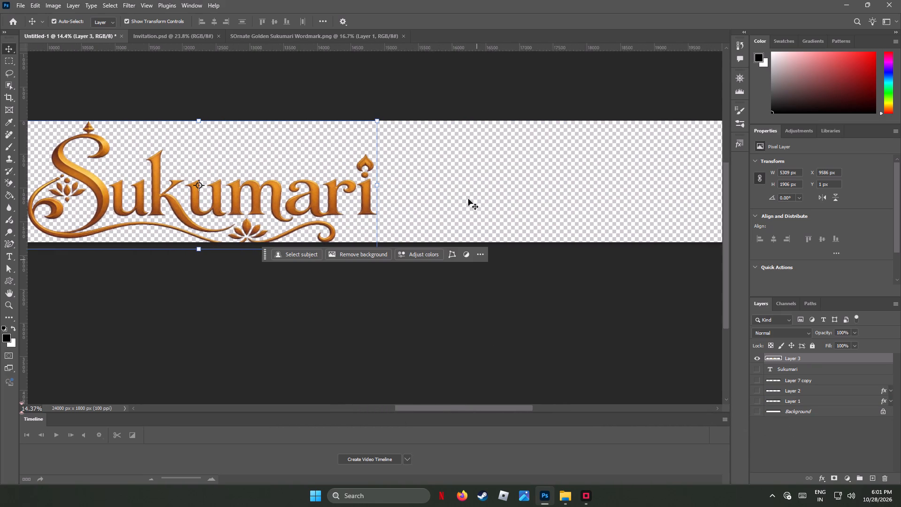
{"action": "left_click", "coordinate": [850, 1]}
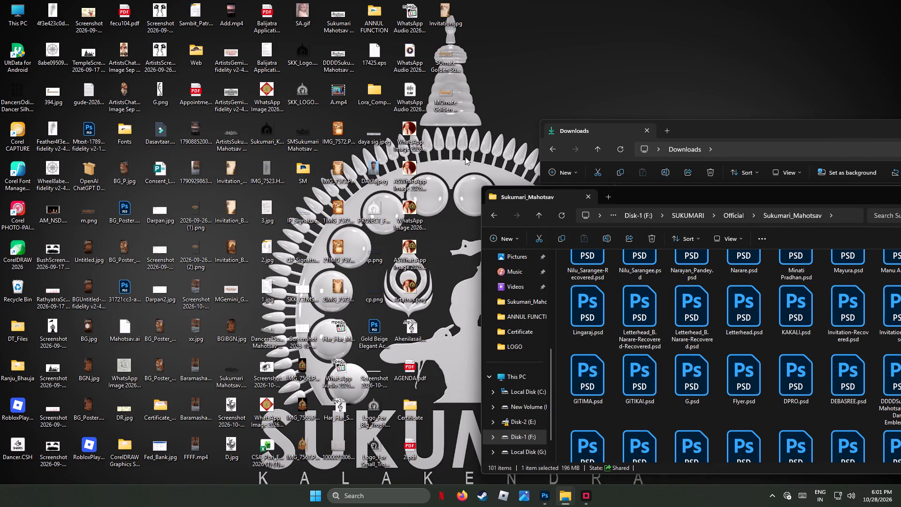
{"action": "left_click", "coordinate": [446, 95]}
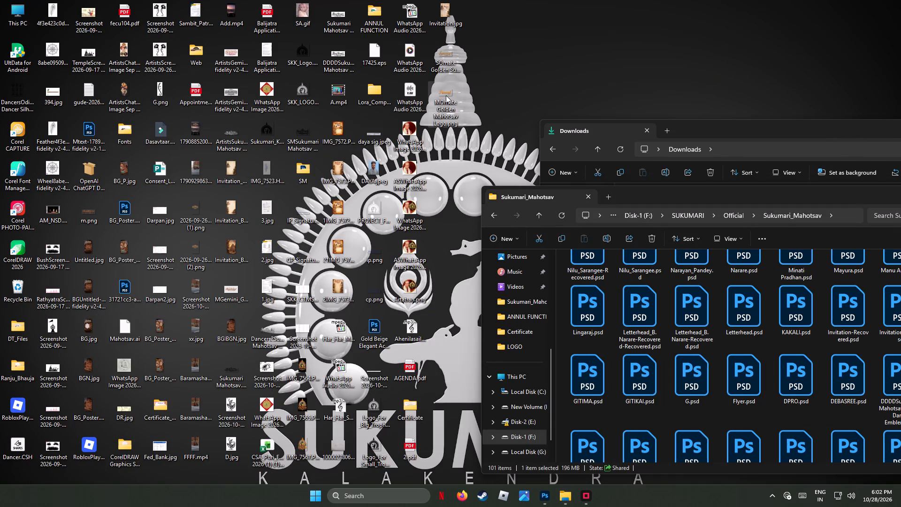
{"action": "right_click", "coordinate": [446, 95]}
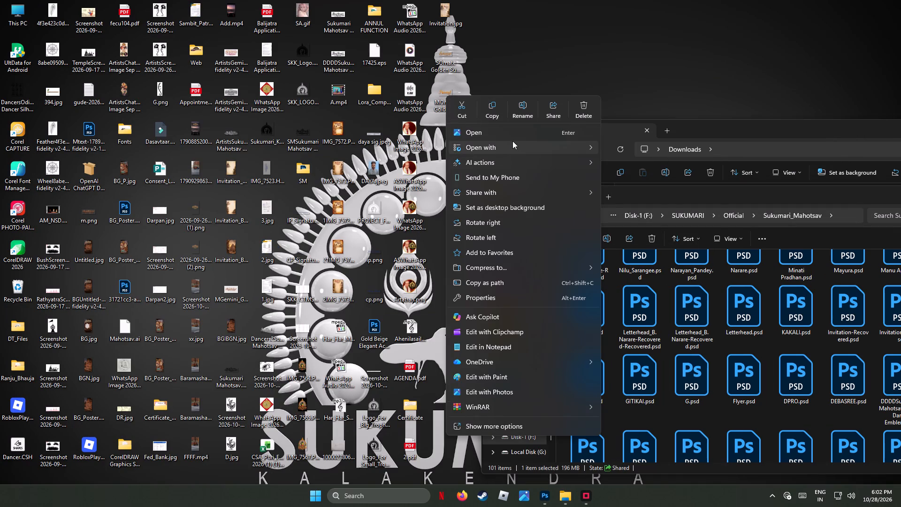
{"action": "left_click", "coordinate": [629, 146]}
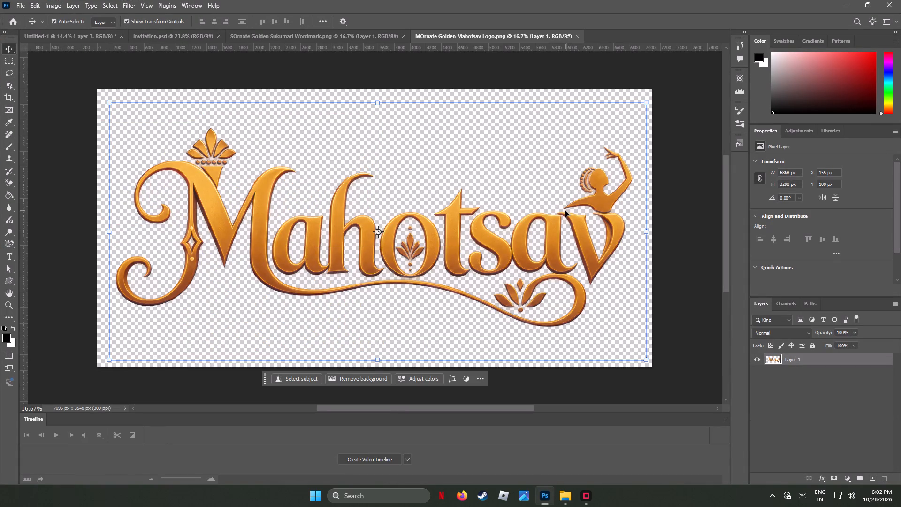
Copy the golden Mahotsav lettering and paste it into the Untitled-1 banner.
{"action": "key", "text": "ctrl+c"}
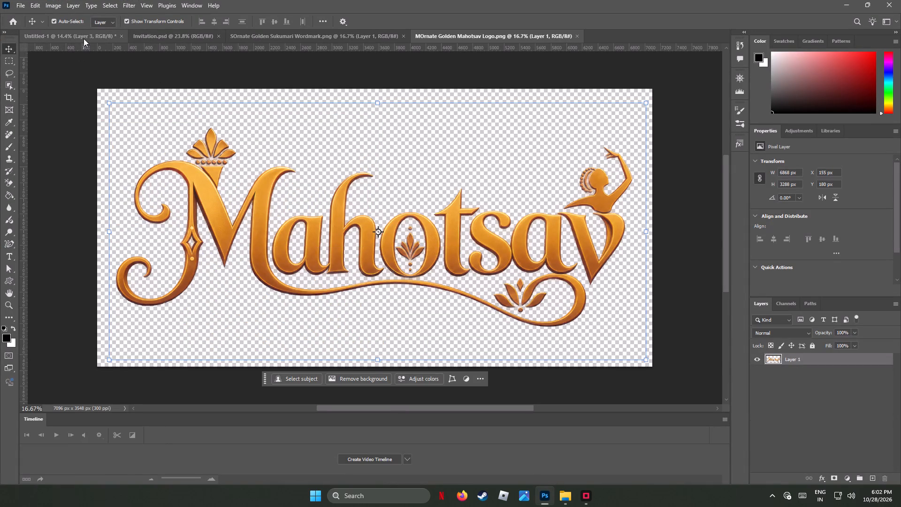
{"action": "left_click", "coordinate": [84, 36]}
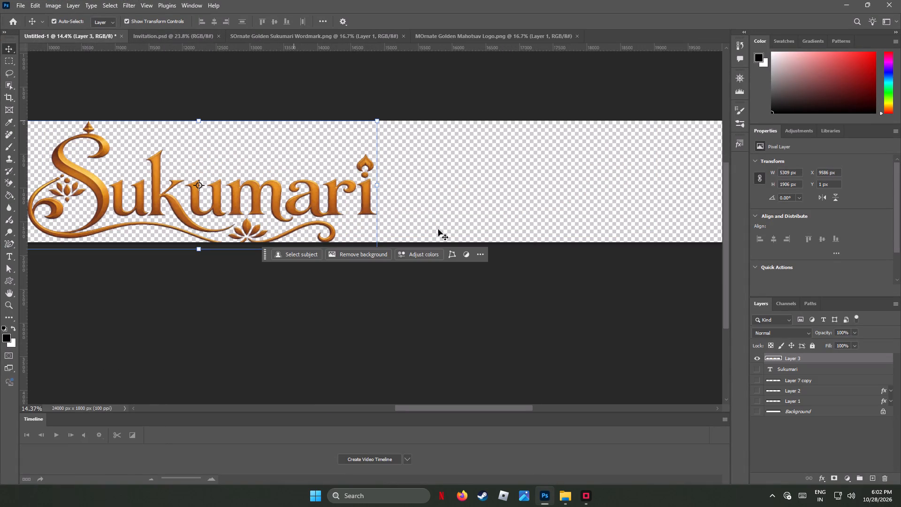
{"action": "left_click", "coordinate": [531, 206]}
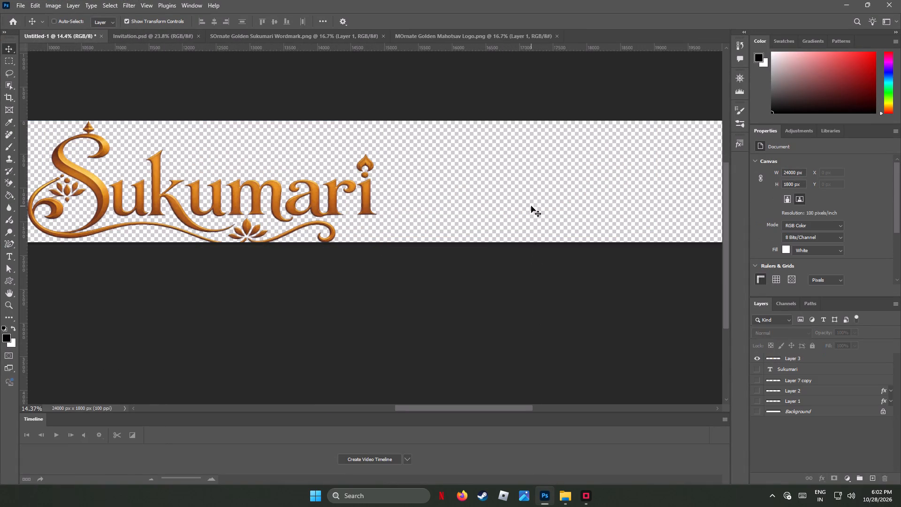
{"action": "key", "text": "ctrl+v"}
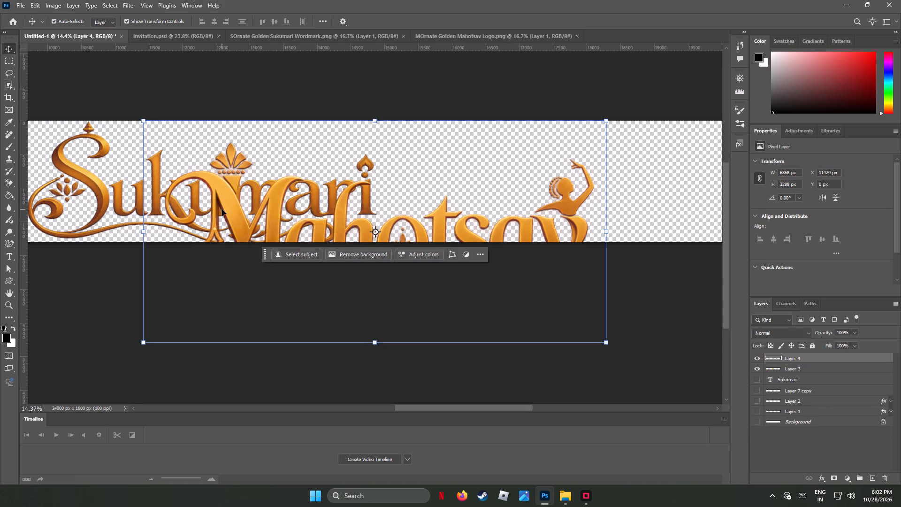
Scale the pasted Mahotsav lettering to about 4684 by 2183 px and place it after Sukumari at about X 15170, Y -56 px.
{"action": "left_click_drag", "start_coordinate": [227, 210], "coordinate": [280, 198]}
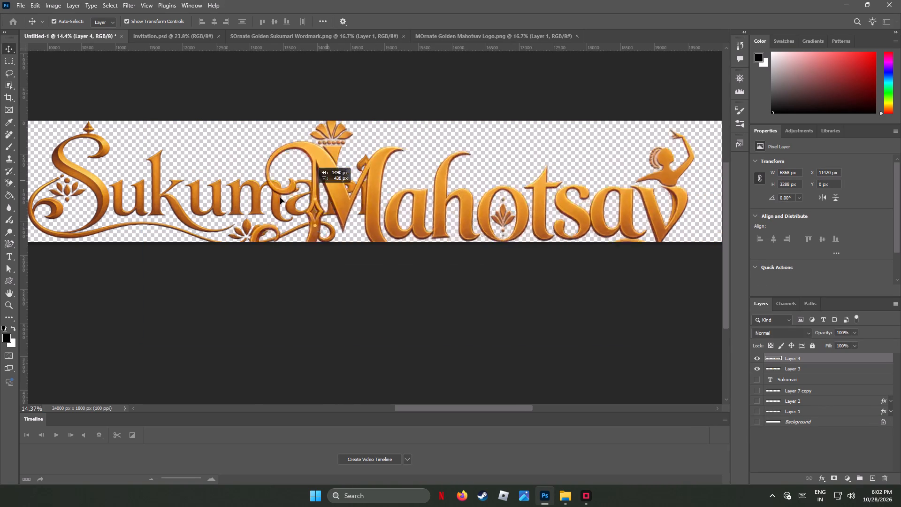
{"action": "left_click_drag", "start_coordinate": [280, 198], "coordinate": [183, 200]}
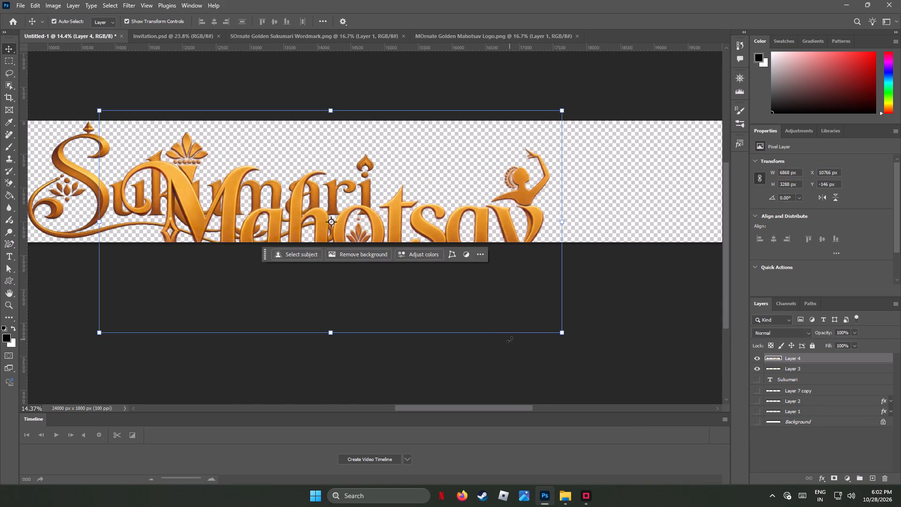
{"action": "left_click_drag", "start_coordinate": [563, 333], "coordinate": [464, 279], "text": "shift"}
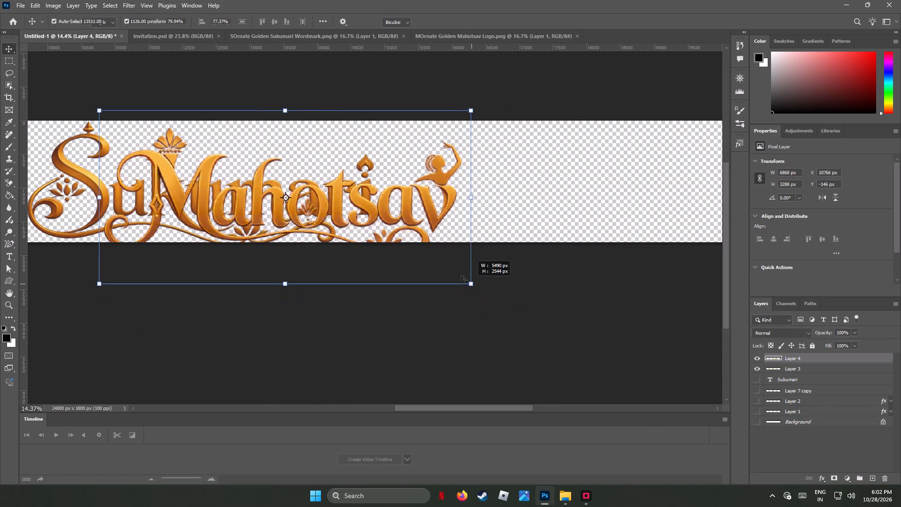
{"action": "left_click_drag", "start_coordinate": [464, 279], "coordinate": [418, 259], "text": "shift"}
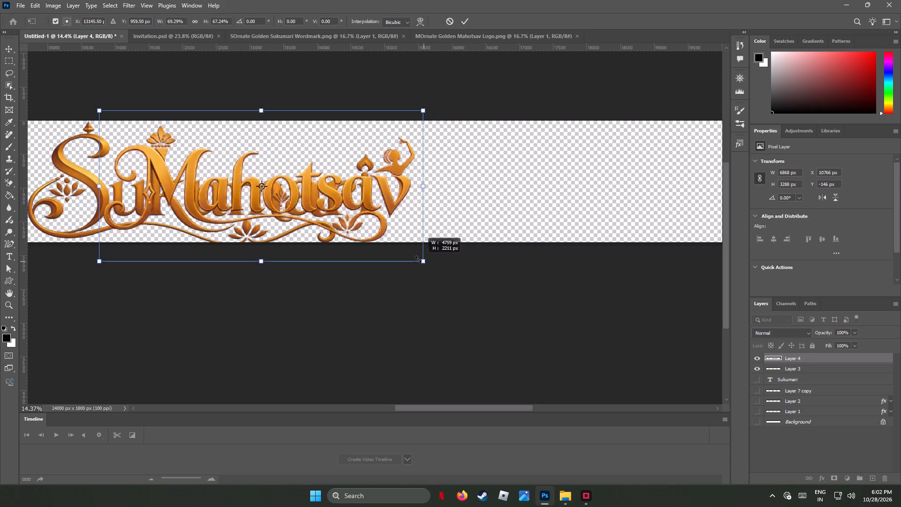
{"action": "left_click_drag", "start_coordinate": [418, 259], "coordinate": [416, 259], "text": "shift"}
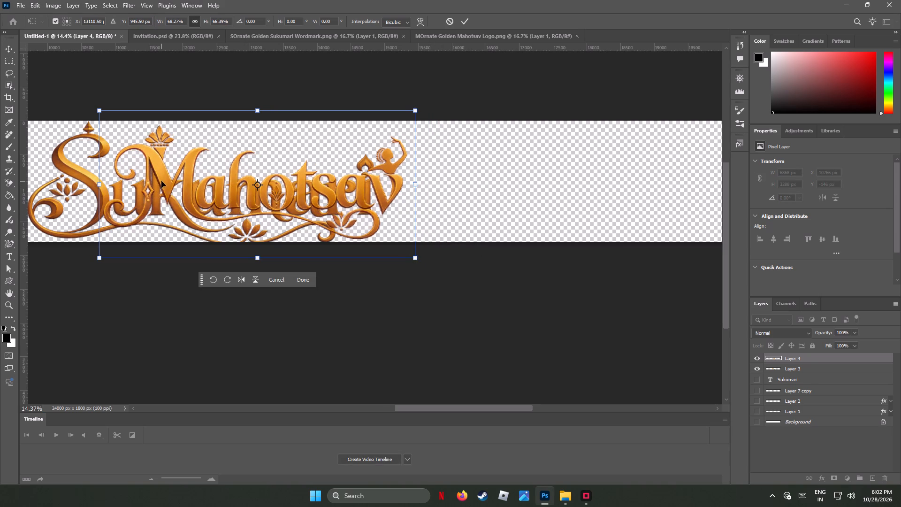
{"action": "left_click_drag", "start_coordinate": [162, 181], "coordinate": [458, 187]}
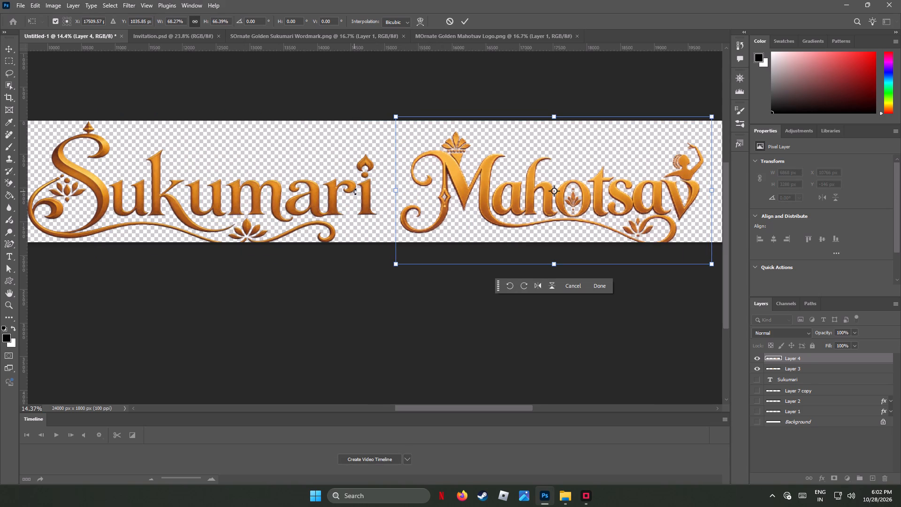
{"action": "left_click", "coordinate": [126, 151]}
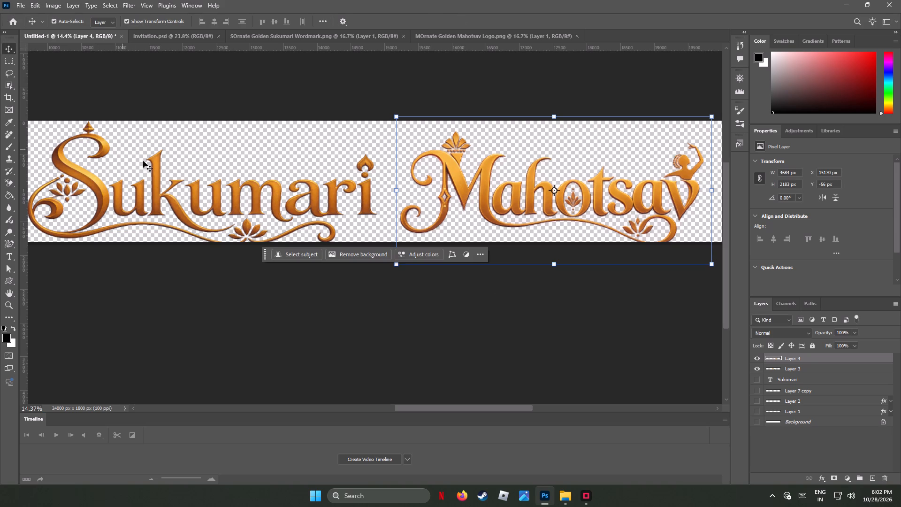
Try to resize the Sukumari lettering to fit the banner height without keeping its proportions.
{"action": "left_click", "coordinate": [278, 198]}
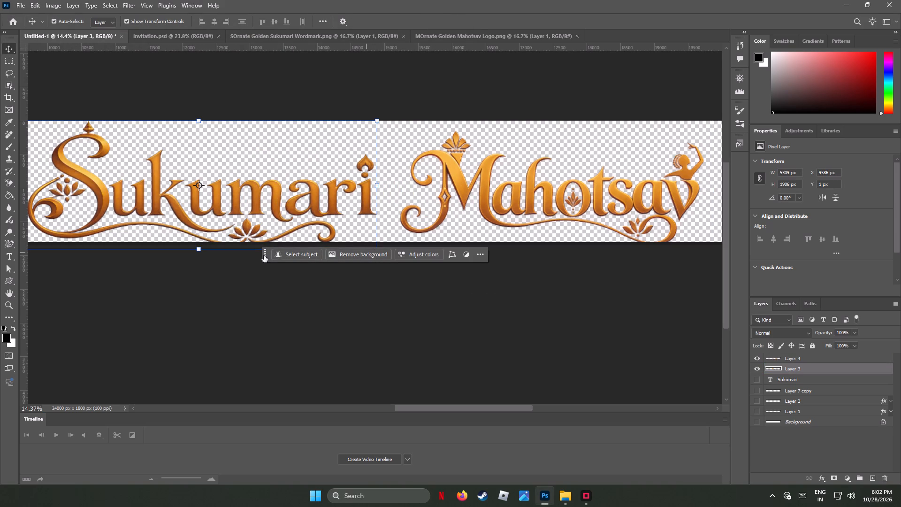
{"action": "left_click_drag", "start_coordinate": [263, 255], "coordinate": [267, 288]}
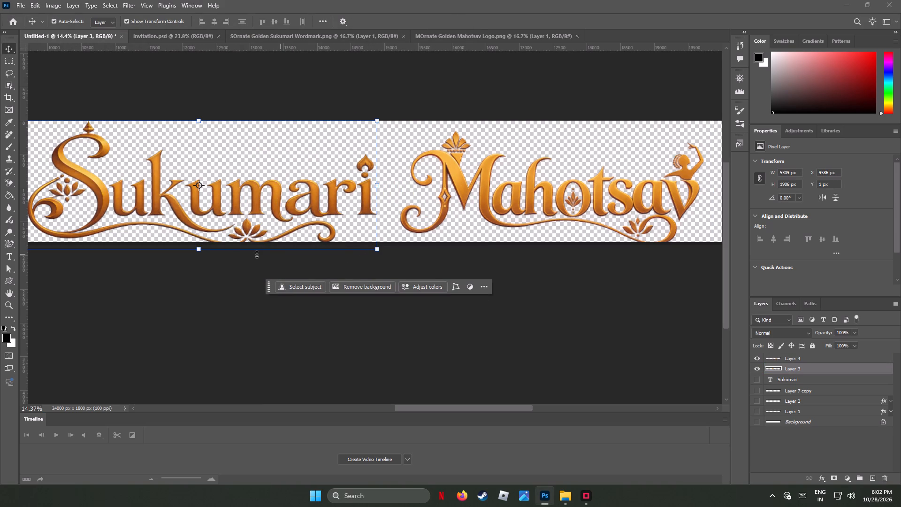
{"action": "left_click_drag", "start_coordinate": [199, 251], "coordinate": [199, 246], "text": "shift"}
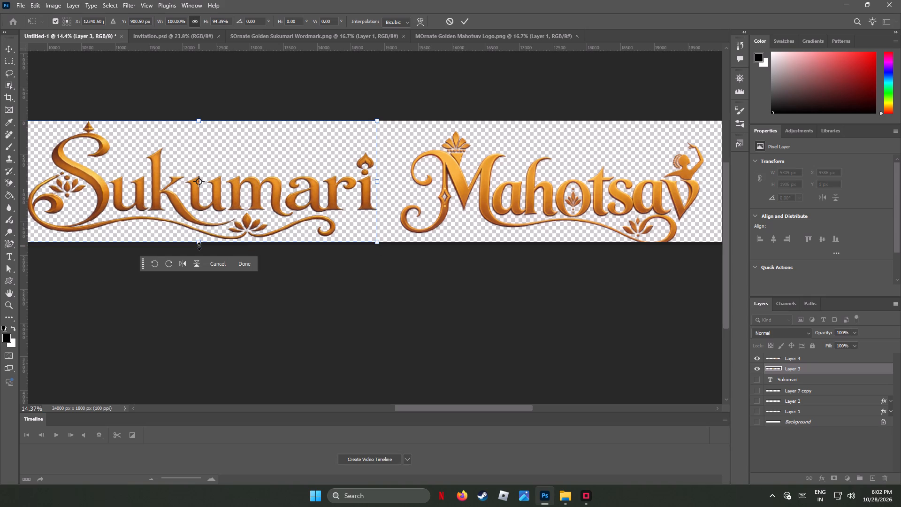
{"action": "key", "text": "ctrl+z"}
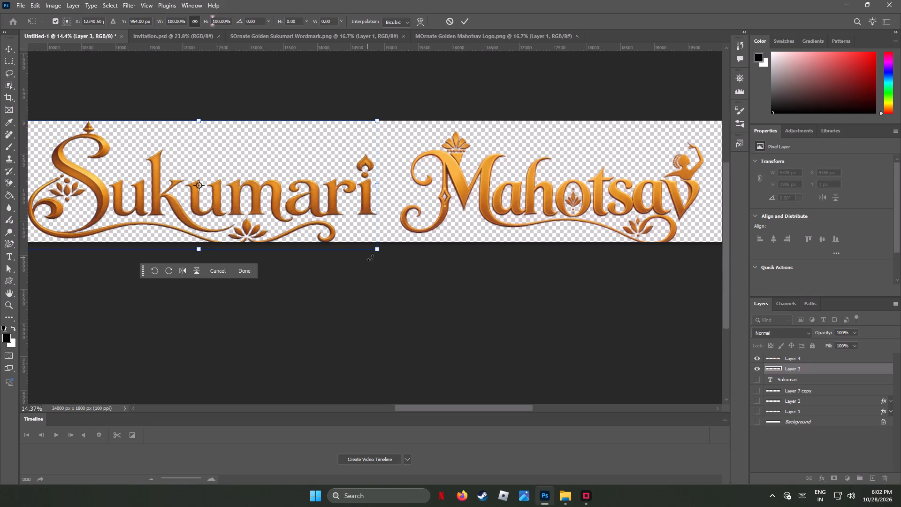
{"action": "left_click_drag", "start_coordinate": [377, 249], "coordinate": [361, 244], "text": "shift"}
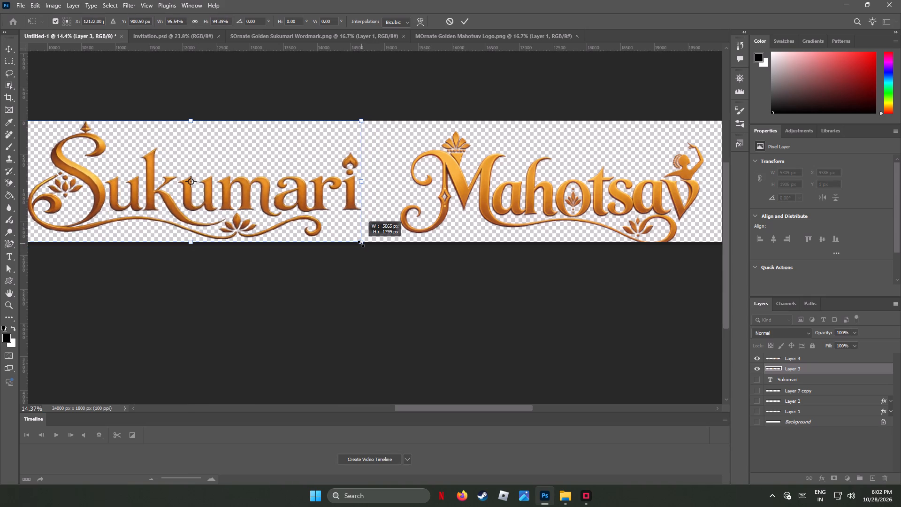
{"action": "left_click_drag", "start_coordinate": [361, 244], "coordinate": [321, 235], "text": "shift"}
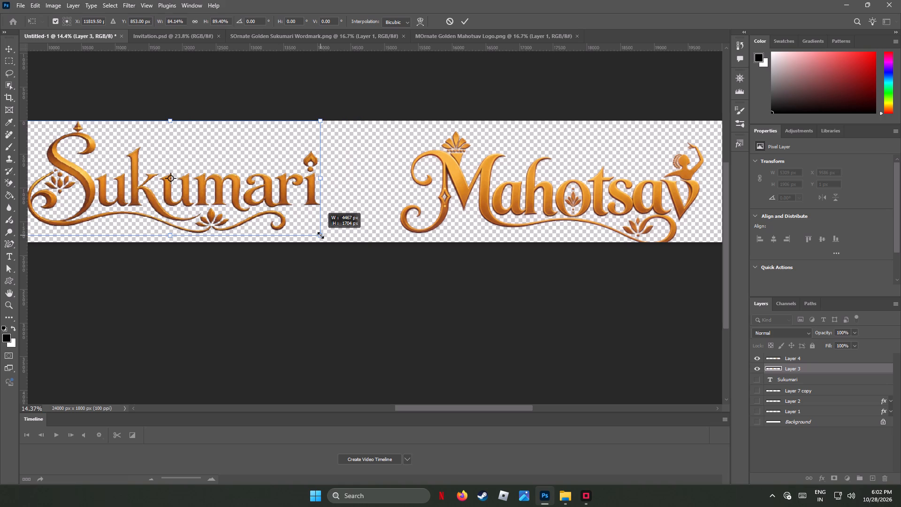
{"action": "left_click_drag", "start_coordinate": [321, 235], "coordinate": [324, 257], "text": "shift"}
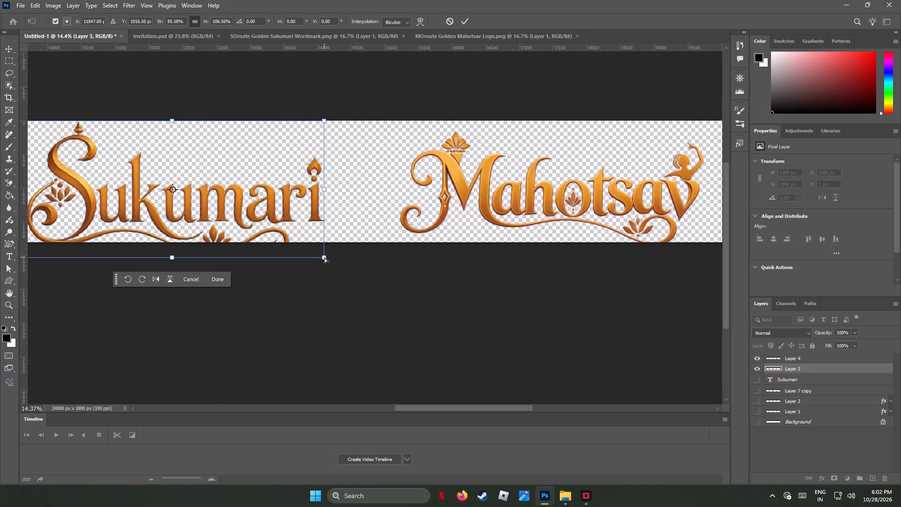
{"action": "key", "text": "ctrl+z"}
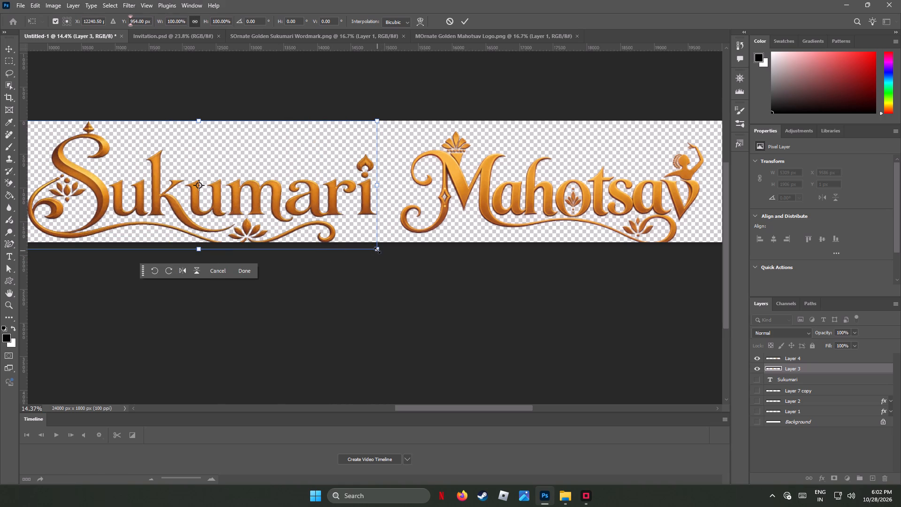
Scale the Sukumari lettering down proportionally to about 4939 by 1773 px, keeping its upper-left corner in place.
{"action": "left_click_drag", "start_coordinate": [377, 250], "coordinate": [337, 235]}
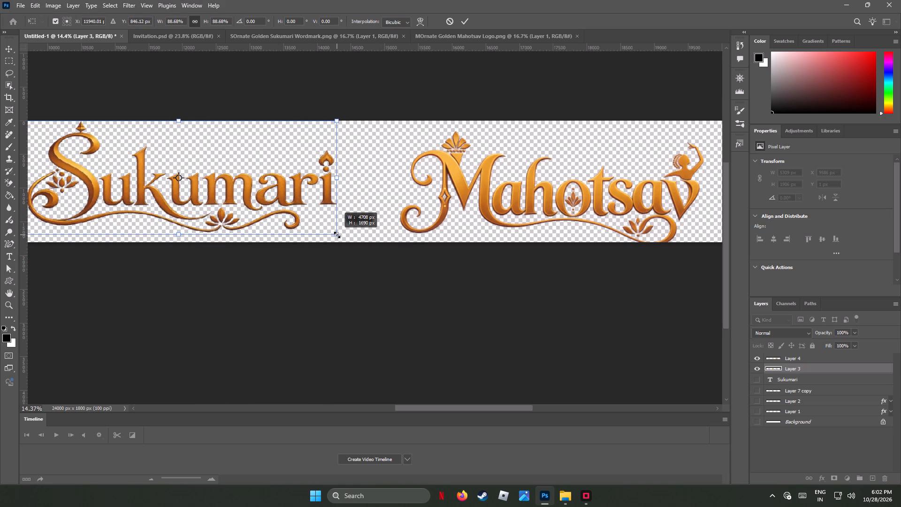
{"action": "left_click_drag", "start_coordinate": [337, 235], "coordinate": [351, 243]}
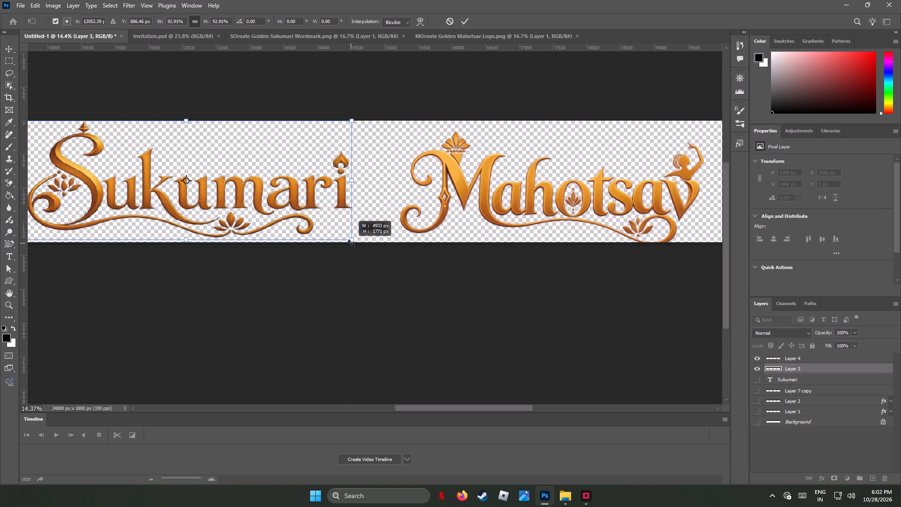
{"action": "left_click_drag", "start_coordinate": [351, 243], "coordinate": [354, 244]}
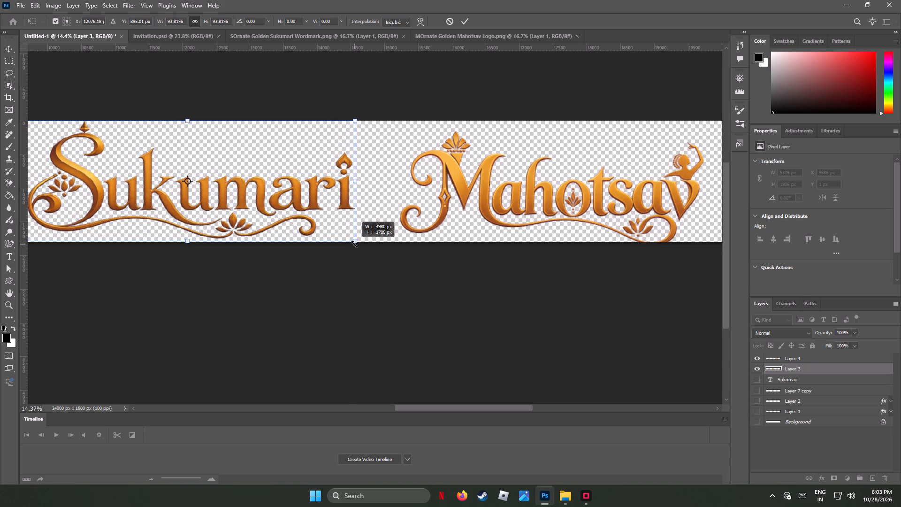
{"action": "left_click_drag", "start_coordinate": [354, 244], "coordinate": [351, 245]}
{"action": "left_click", "coordinate": [9, 48]}
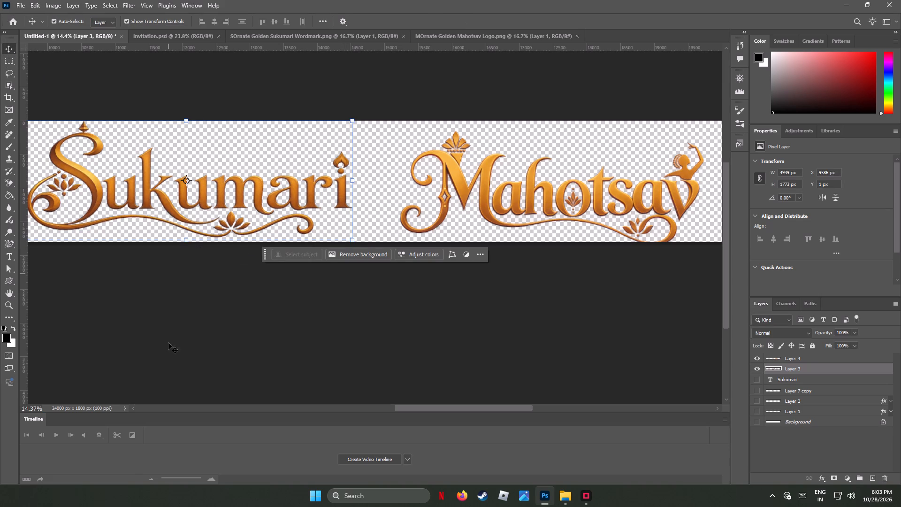
Nudge the Sukumari lettering down to about Y 31 px within the banner.
{"action": "key", "text": "Down"}
{"action": "key", "text": "Down"}
{"action": "key", "text": "Down"}
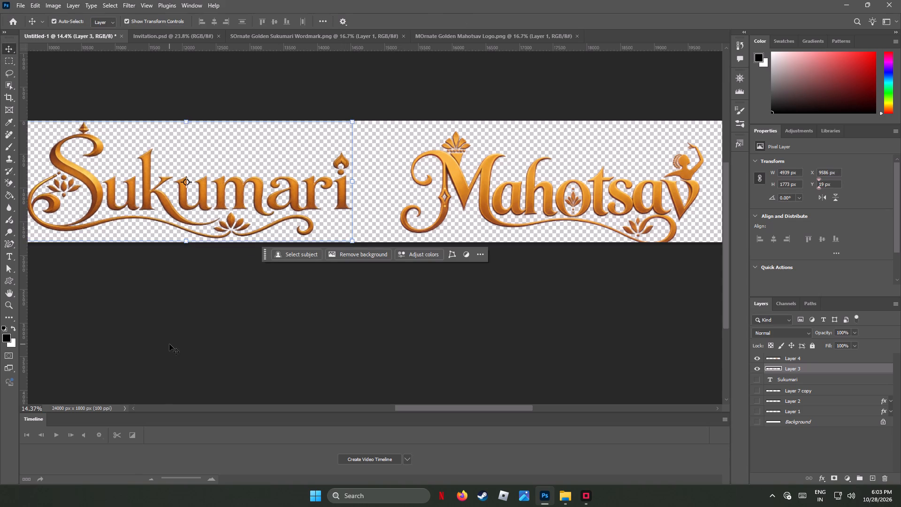
{"action": "key", "text": "Down"}
{"action": "key", "text": "Down"}
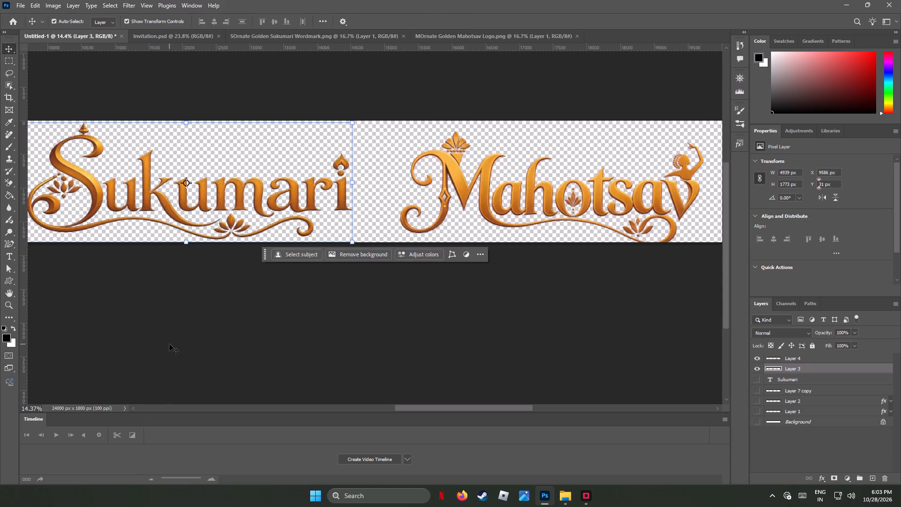
Nudge the Mahotsav lettering up to about Y -126 px so its lower flourish fits inside the banner.
{"action": "left_click", "coordinate": [458, 179]}
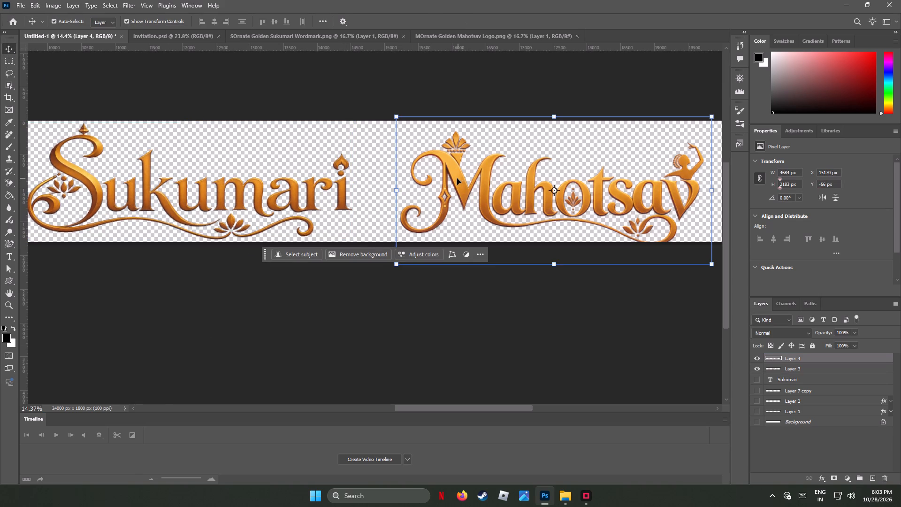
{"action": "key", "text": "Up"}
{"action": "key", "text": "Up"}
{"action": "key", "text": "Up"}
{"action": "key", "text": "Up"}
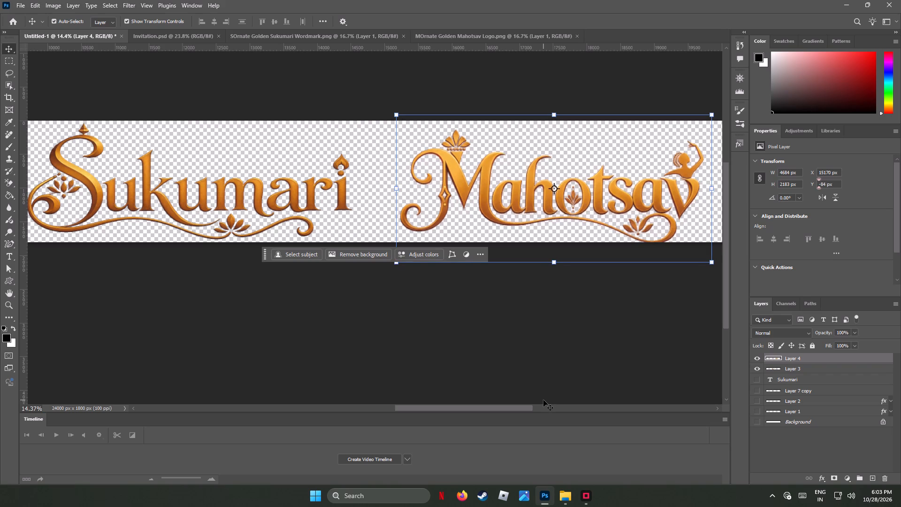
{"action": "key", "text": "Up"}
{"action": "key", "text": "Up"}
{"action": "key", "text": "Up"}
{"action": "key", "text": "Up"}
{"action": "key", "text": "Up"}
{"action": "key", "text": "Up"}
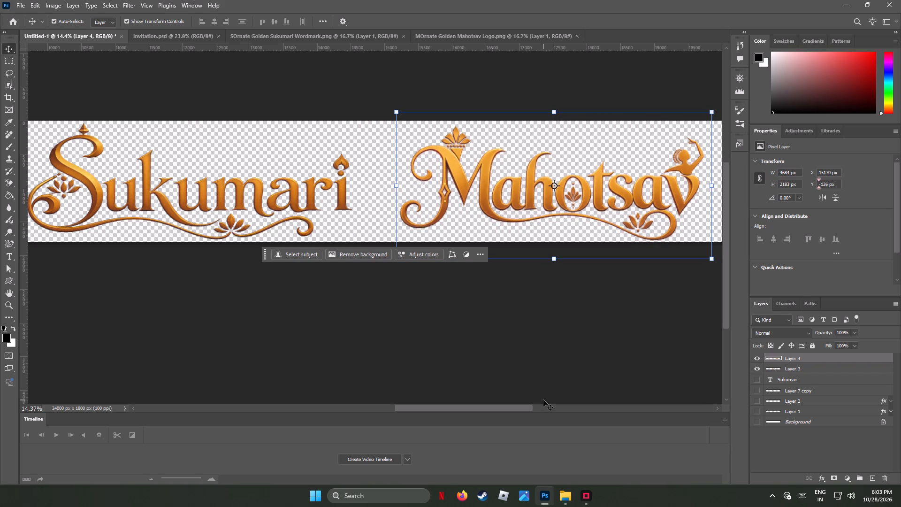
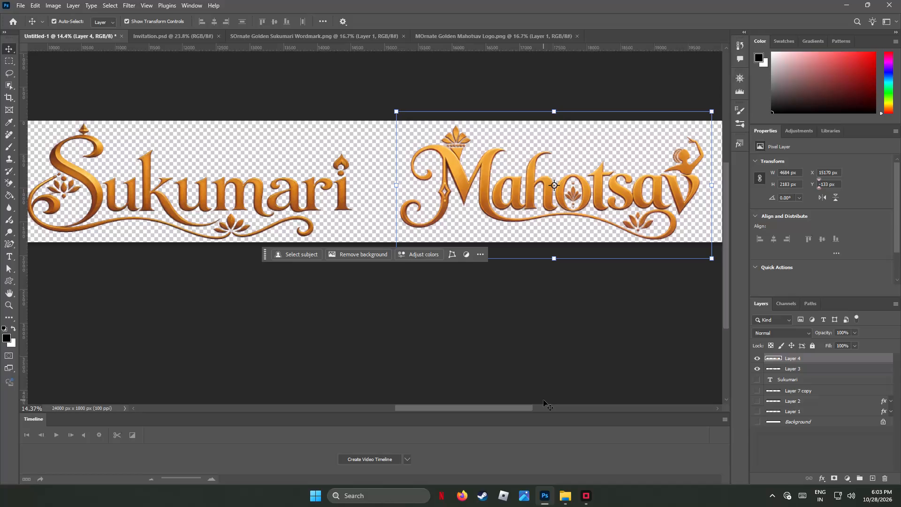
Nudge the Mahotsav lettering closer to the Sukumari lettering, to about X 14611 px, and deselect it.
{"action": "scroll", "coordinate": [447, 474], "scroll_direction": "down", "scroll_amount": 6, "text": "alt"}
{"action": "scroll", "coordinate": [447, 474], "scroll_direction": "up", "scroll_amount": 2, "text": "alt"}
{"action": "scroll", "coordinate": [447, 474], "scroll_direction": "down", "scroll_amount": 2, "text": "alt"}
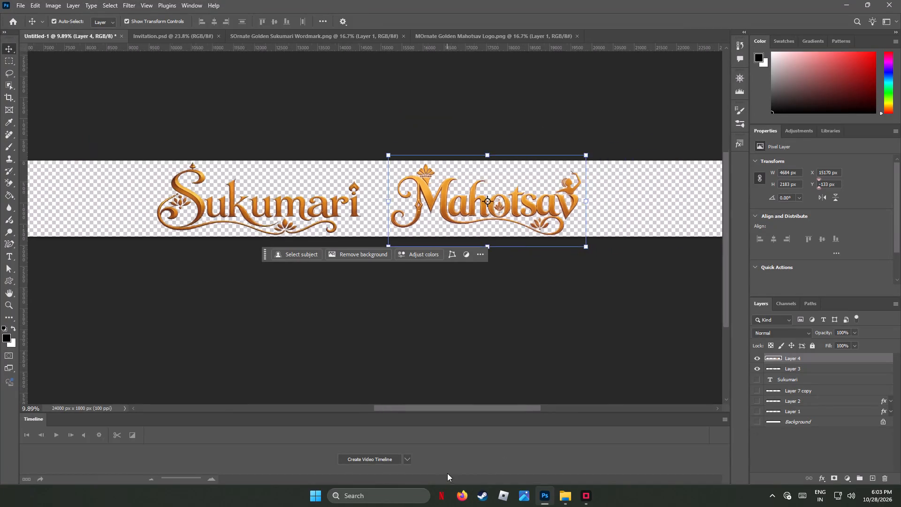
{"action": "key", "text": "Left"}
{"action": "key", "text": "Left"}
{"action": "key", "text": "Left"}
{"action": "key", "text": "Left"}
{"action": "key", "text": "Left"}
{"action": "key", "text": "Left"}
{"action": "key", "text": "Left"}
{"action": "key", "text": "Left"}
{"action": "key", "text": "Left"}
{"action": "key", "text": "Left"}
{"action": "key", "text": "Left"}
{"action": "key", "text": "Left"}
{"action": "key", "text": "Left"}
{"action": "key", "text": "Left"}
{"action": "key", "text": "Left"}
{"action": "key", "text": "Left"}
{"action": "key", "text": "Left"}
{"action": "key", "text": "Left"}
{"action": "key", "text": "Left"}
{"action": "key", "text": "Left"}
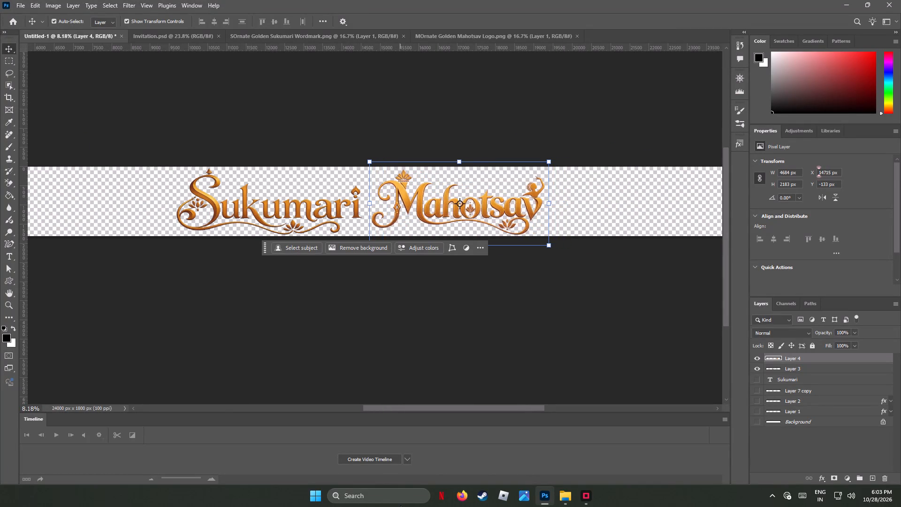
{"action": "key", "text": "Left"}
{"action": "key", "text": "Left"}
{"action": "key", "text": "Left"}
{"action": "key", "text": "Left"}
{"action": "key", "text": "Left"}
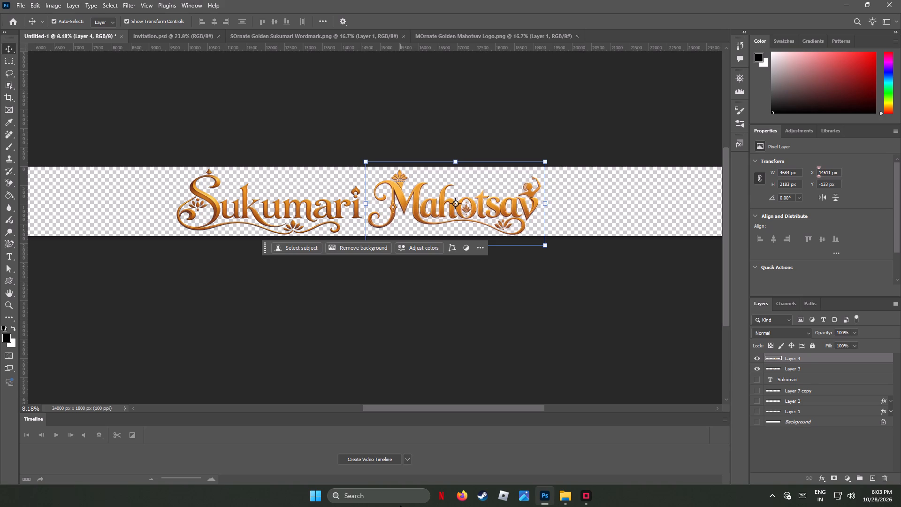
{"action": "left_click_drag", "start_coordinate": [460, 406], "coordinate": [392, 399]}
{"action": "left_click", "coordinate": [311, 327]}
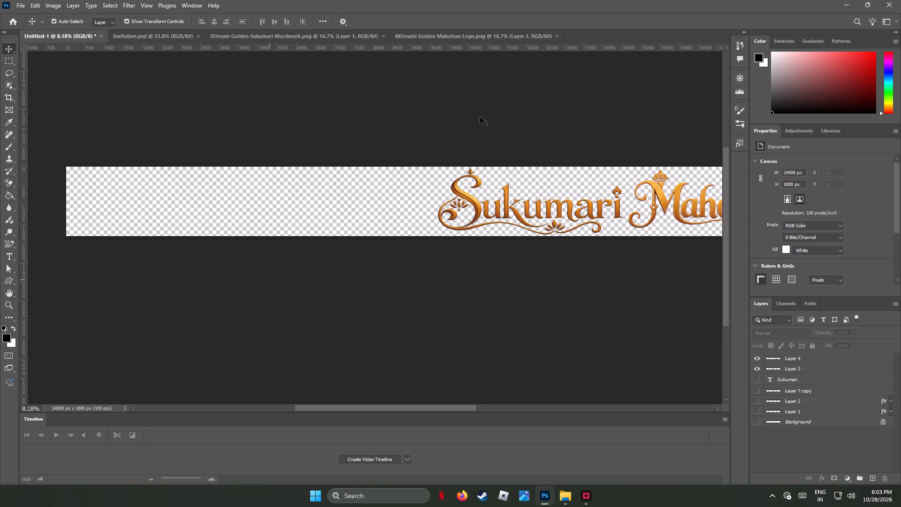
Close the golden Mahotsav logo and golden Sukumari wordmark source documents.
{"action": "left_click", "coordinate": [557, 33]}
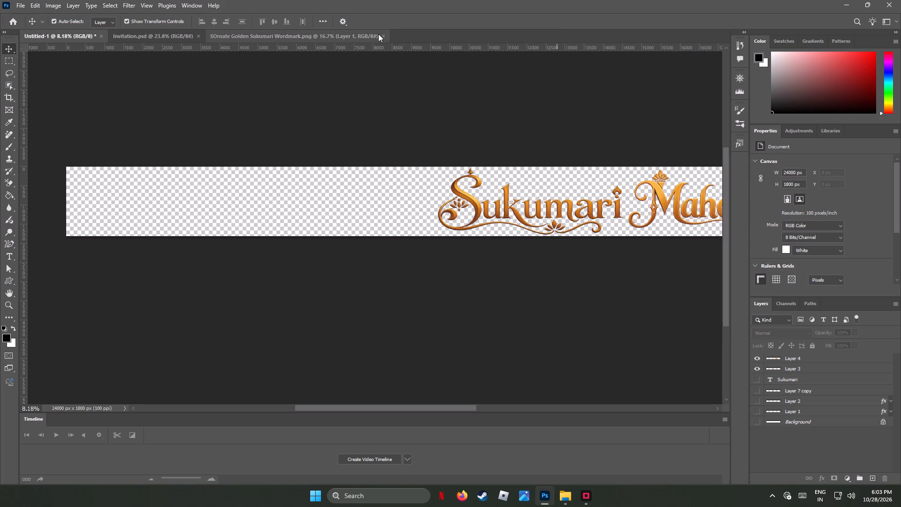
{"action": "left_click", "coordinate": [384, 34]}
Switch to File Explorer and look through the Sukumari_Mahotsav folder for the logo artwork.
{"action": "left_click", "coordinate": [848, 4]}
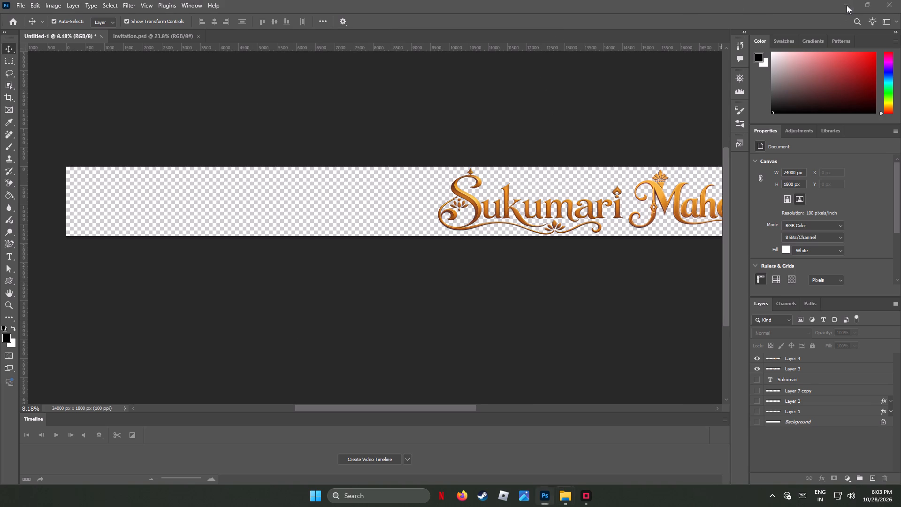
{"action": "scroll", "coordinate": [649, 377], "scroll_direction": "up", "scroll_amount": 1}
{"action": "scroll", "coordinate": [649, 377], "scroll_direction": "down", "scroll_amount": 1}
{"action": "scroll", "coordinate": [649, 377], "scroll_direction": "up", "scroll_amount": 3}
{"action": "scroll", "coordinate": [649, 377], "scroll_direction": "down", "scroll_amount": 3}
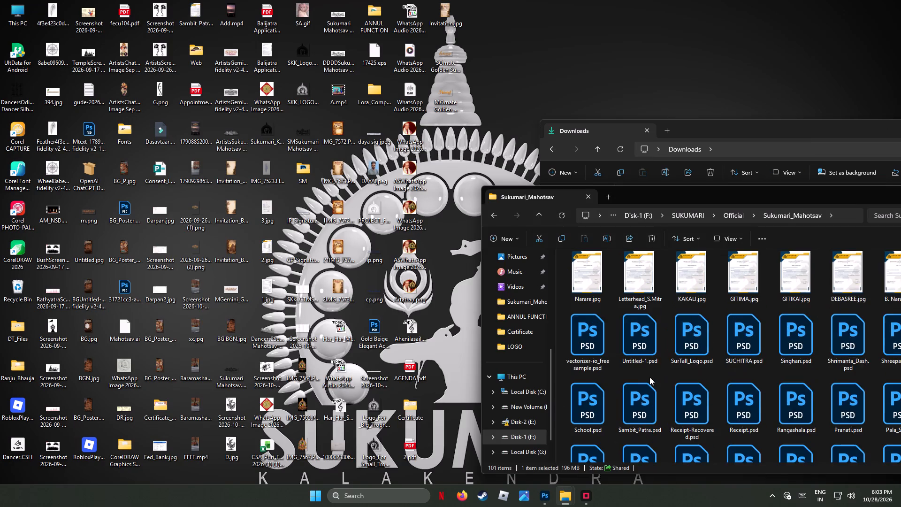
{"action": "scroll", "coordinate": [649, 377], "scroll_direction": "up", "scroll_amount": 5}
{"action": "scroll", "coordinate": [649, 377], "scroll_direction": "down", "scroll_amount": 1}
{"action": "scroll", "coordinate": [649, 377], "scroll_direction": "up", "scroll_amount": 6}
{"action": "scroll", "coordinate": [649, 377], "scroll_direction": "down", "scroll_amount": 5}
{"action": "scroll", "coordinate": [677, 385], "scroll_direction": "up", "scroll_amount": 11}
{"action": "scroll", "coordinate": [677, 385], "scroll_direction": "down", "scroll_amount": 2}
{"action": "scroll", "coordinate": [677, 385], "scroll_direction": "up", "scroll_amount": 5}
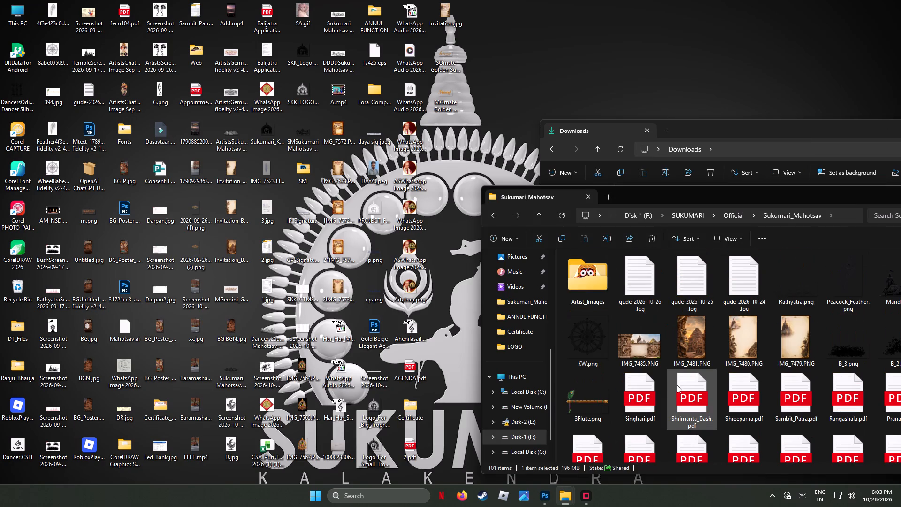
{"action": "scroll", "coordinate": [677, 385], "scroll_direction": "up", "scroll_amount": 2}
Open SKK_LOGO3.png from the LOGO folder inside SUKUMARI's Official folder in Photoshop.
{"action": "left_click", "coordinate": [492, 214]}
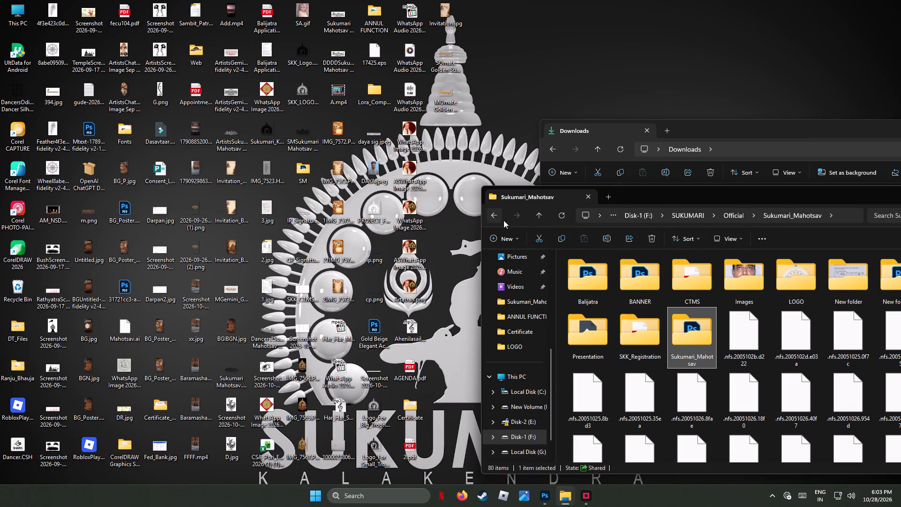
{"action": "left_click_drag", "start_coordinate": [666, 194], "coordinate": [458, 201]}
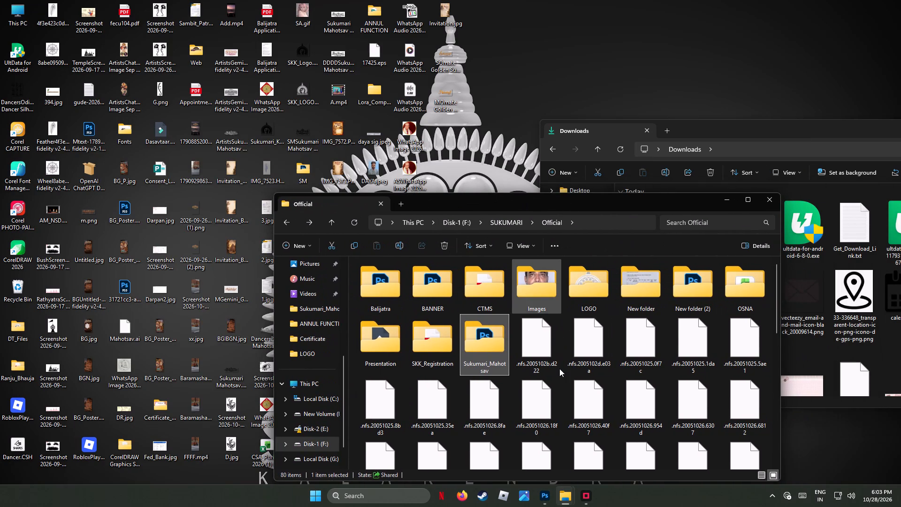
{"action": "double_click", "coordinate": [588, 281]}
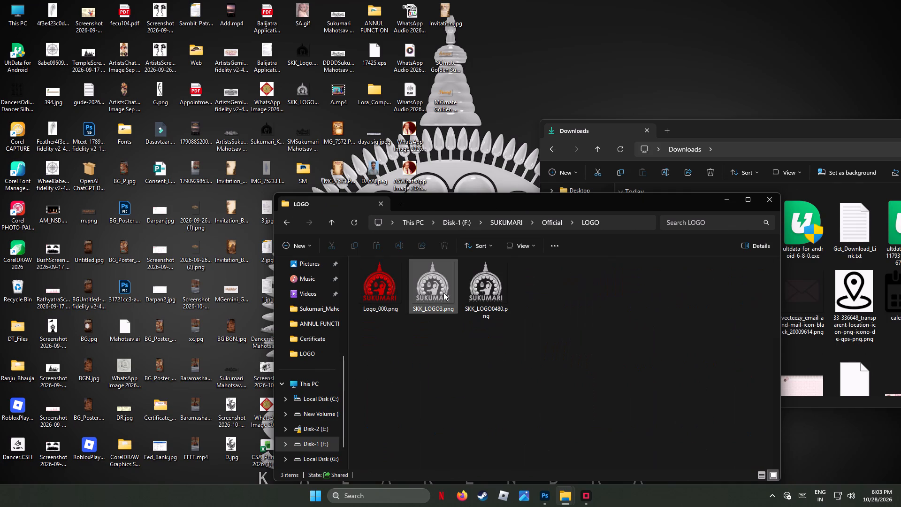
{"action": "right_click", "coordinate": [427, 291]}
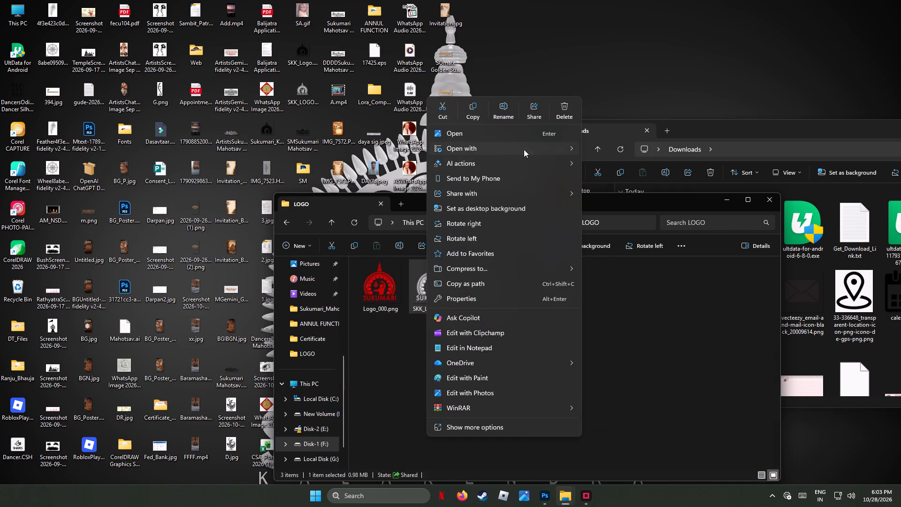
{"action": "left_click", "coordinate": [610, 149]}
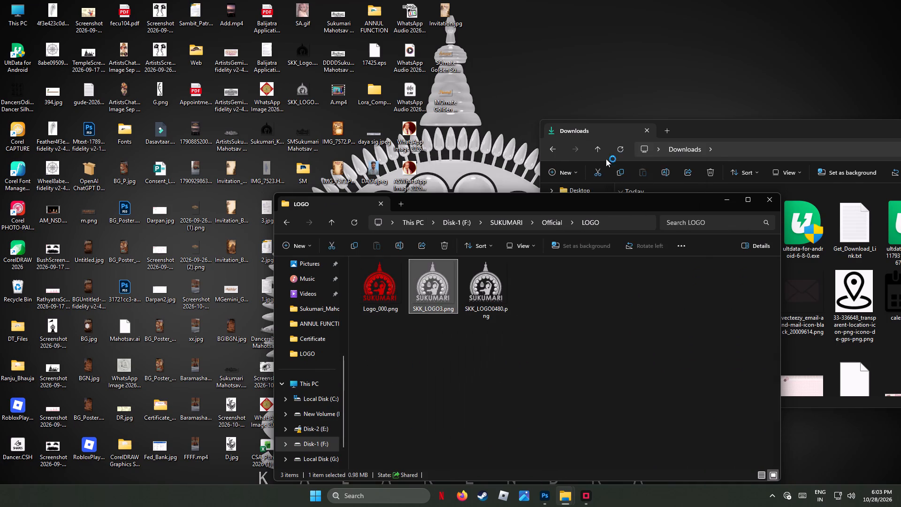
Copy the SKK_LOGO3 emblem and paste it into the Untitled-1 banner document.
{"action": "key", "text": "ctrl+c"}
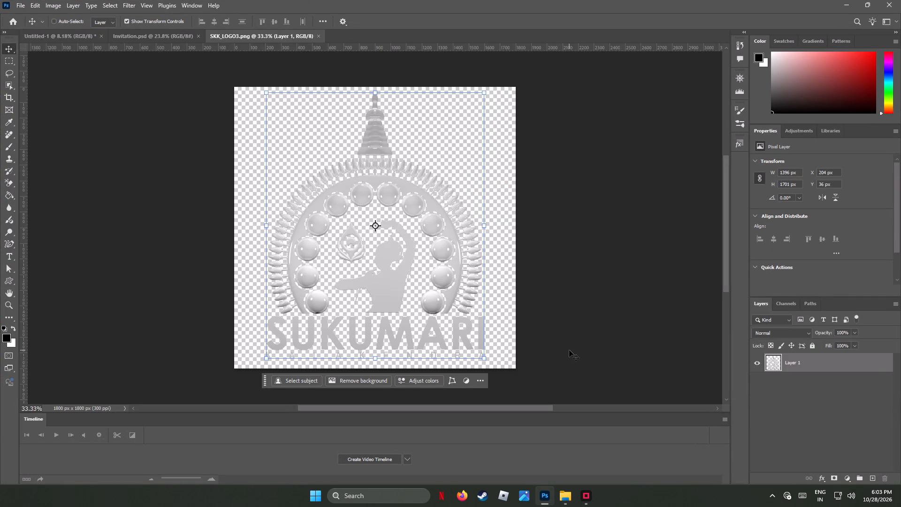
{"action": "left_click", "coordinate": [72, 37]}
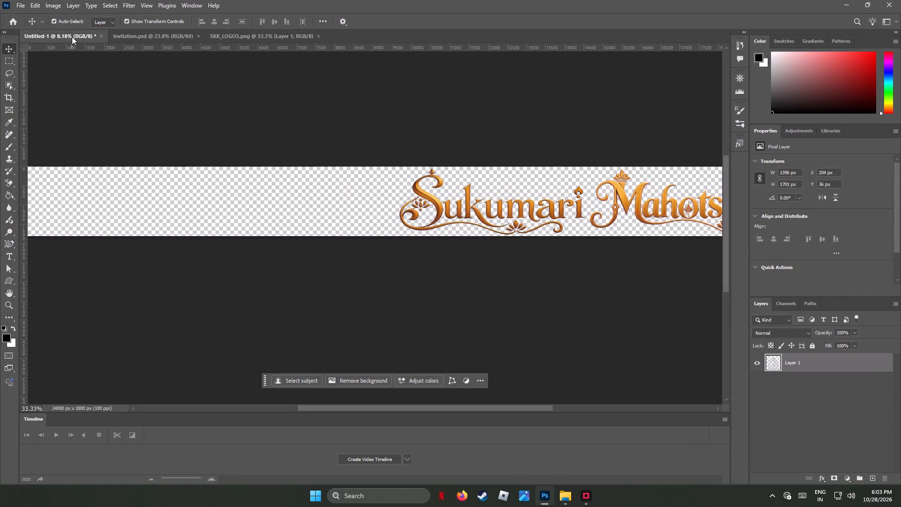
{"action": "key", "text": "ctrl+v"}
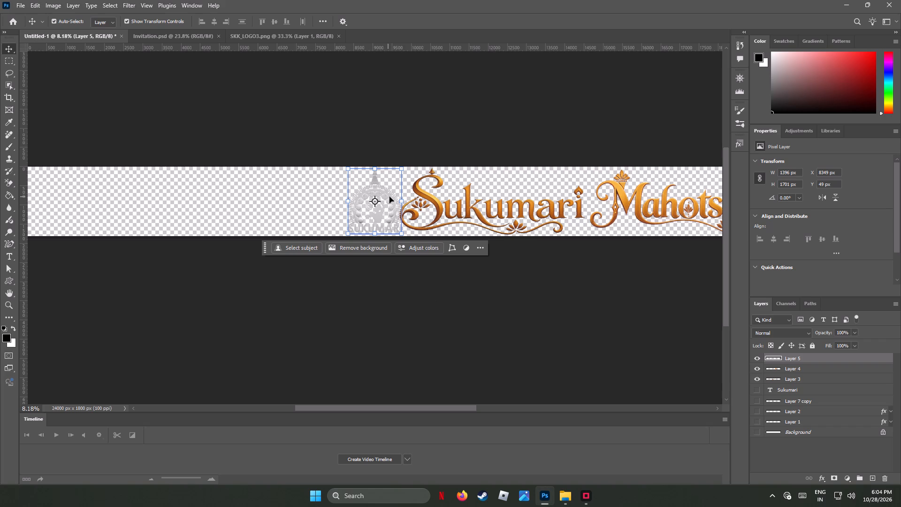
Move the pasted Sukumari emblem to the left end of the banner, at about X 585 px and Y 79 px.
{"action": "left_click_drag", "start_coordinate": [391, 209], "coordinate": [361, 212]}
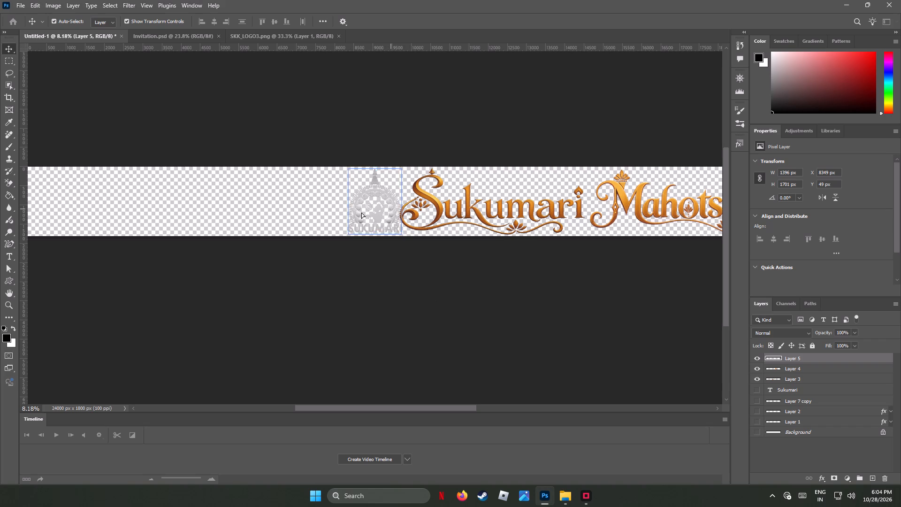
{"action": "left_click_drag", "start_coordinate": [361, 212], "coordinate": [75, 208]}
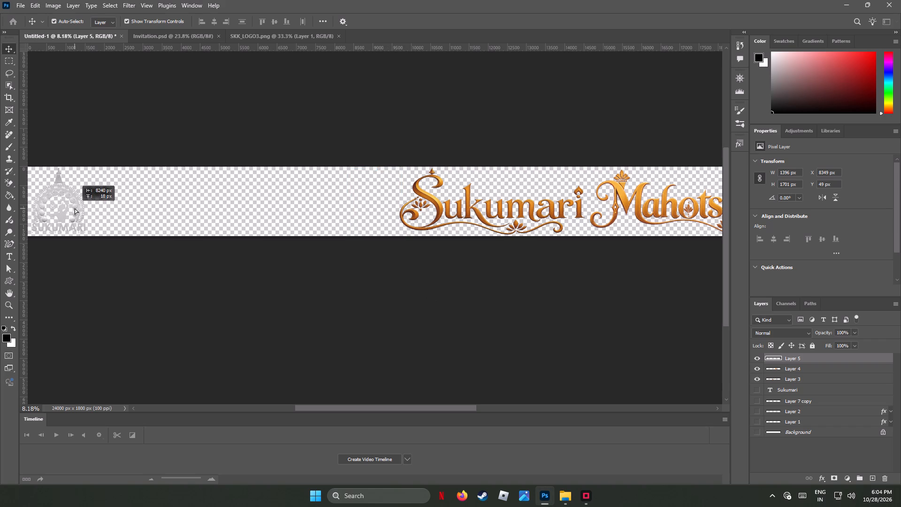
{"action": "left_click_drag", "start_coordinate": [75, 208], "coordinate": [92, 208]}
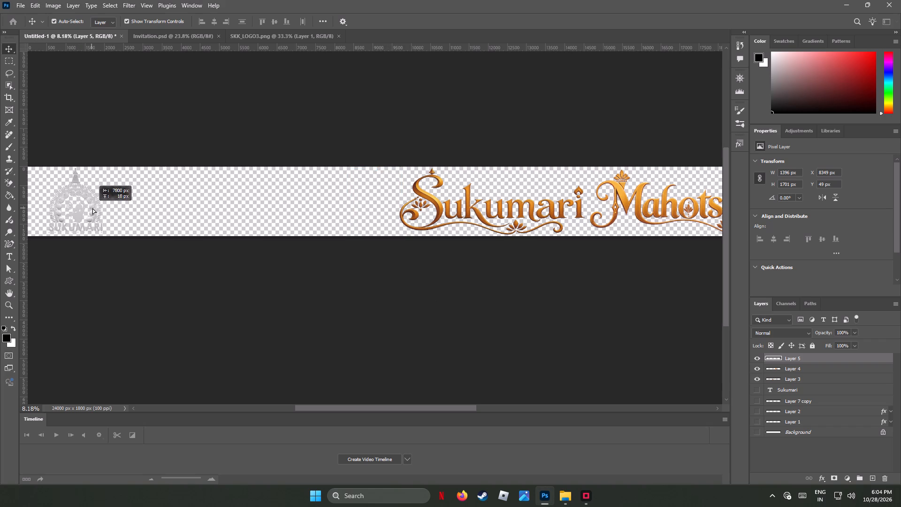
{"action": "left_click_drag", "start_coordinate": [92, 208], "coordinate": [93, 208]}
{"action": "key", "text": "Down"}
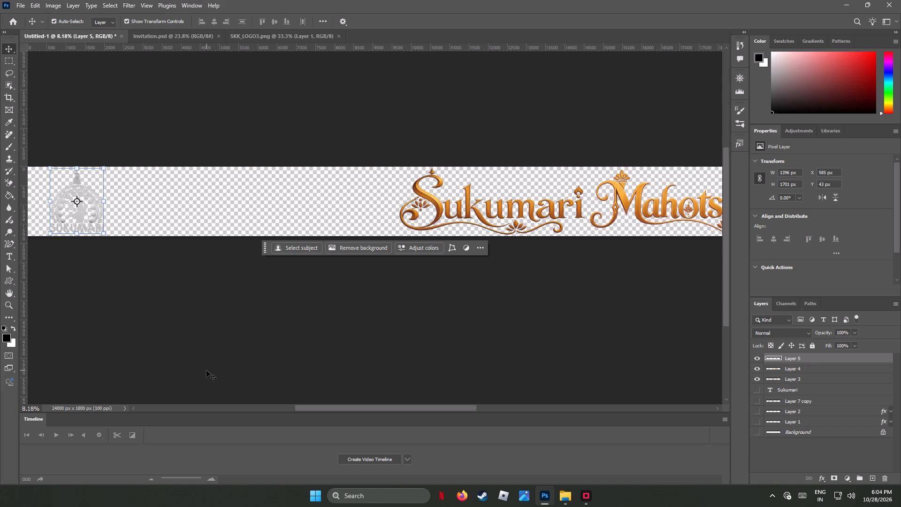
{"action": "key", "text": "Down"}
{"action": "key", "text": "Down"}
{"action": "key", "text": "Down"}
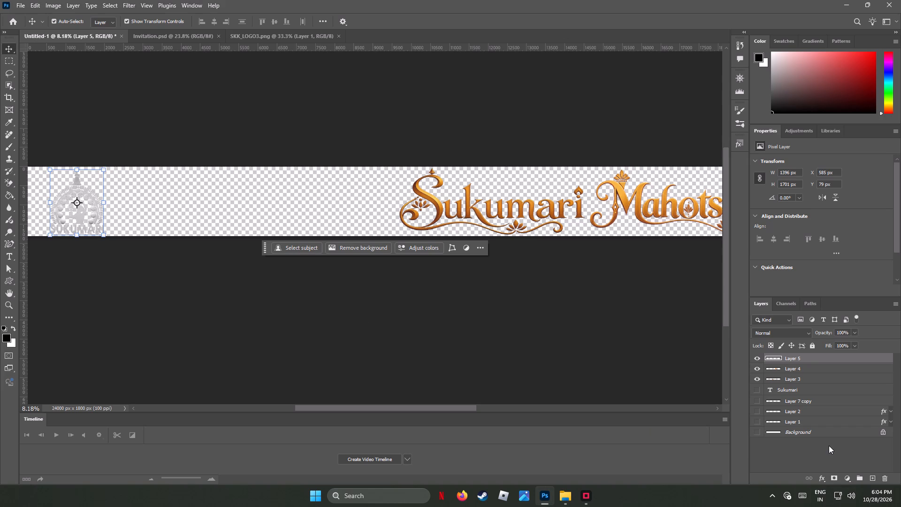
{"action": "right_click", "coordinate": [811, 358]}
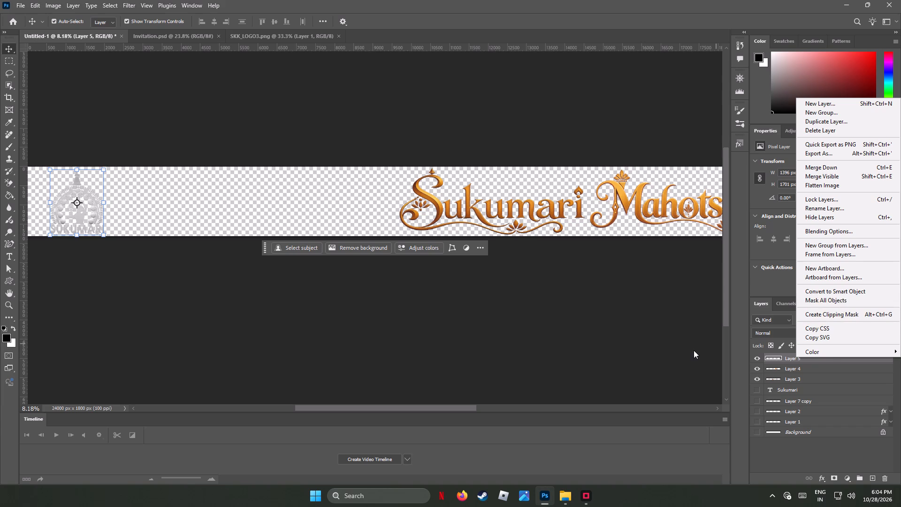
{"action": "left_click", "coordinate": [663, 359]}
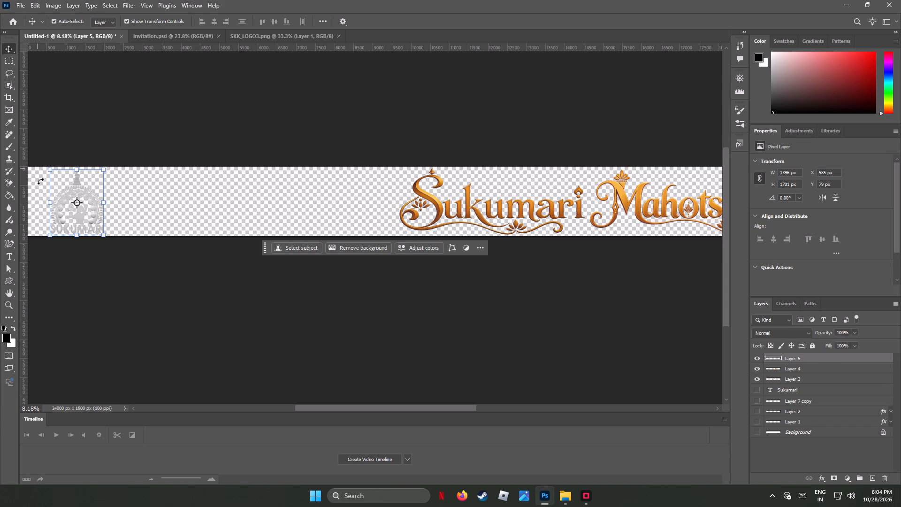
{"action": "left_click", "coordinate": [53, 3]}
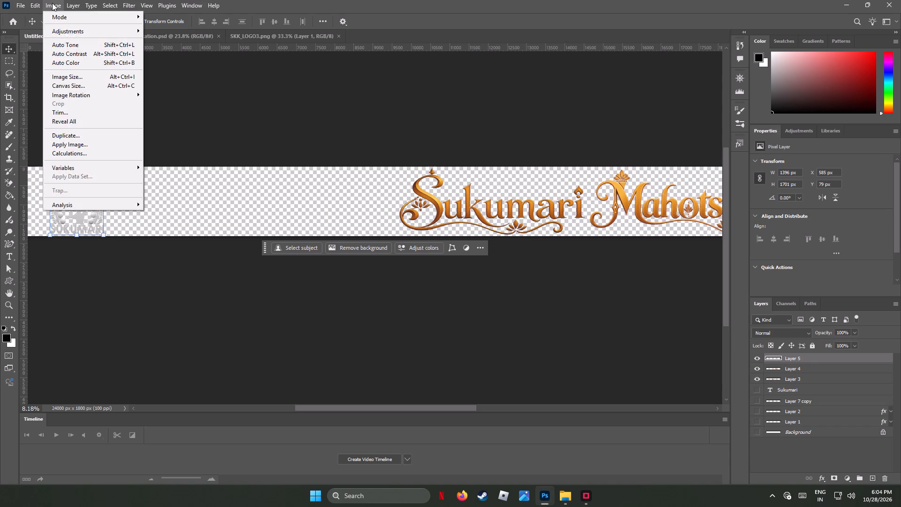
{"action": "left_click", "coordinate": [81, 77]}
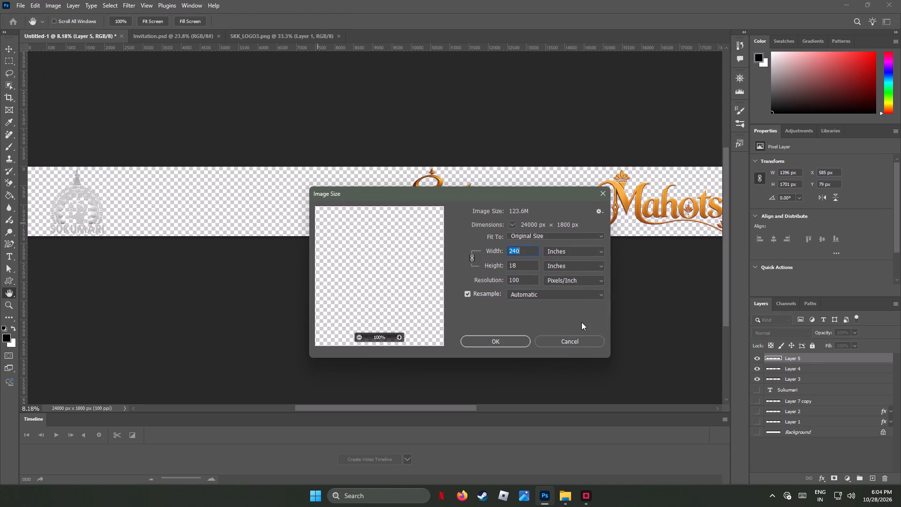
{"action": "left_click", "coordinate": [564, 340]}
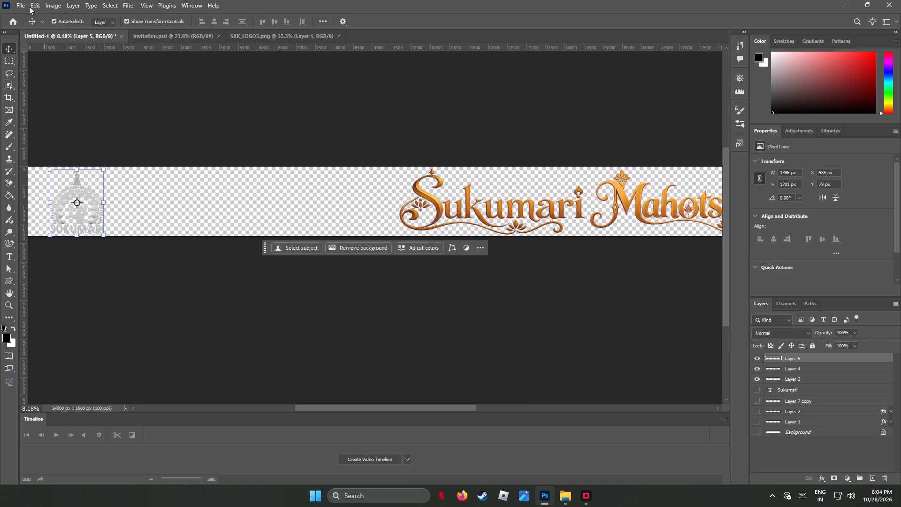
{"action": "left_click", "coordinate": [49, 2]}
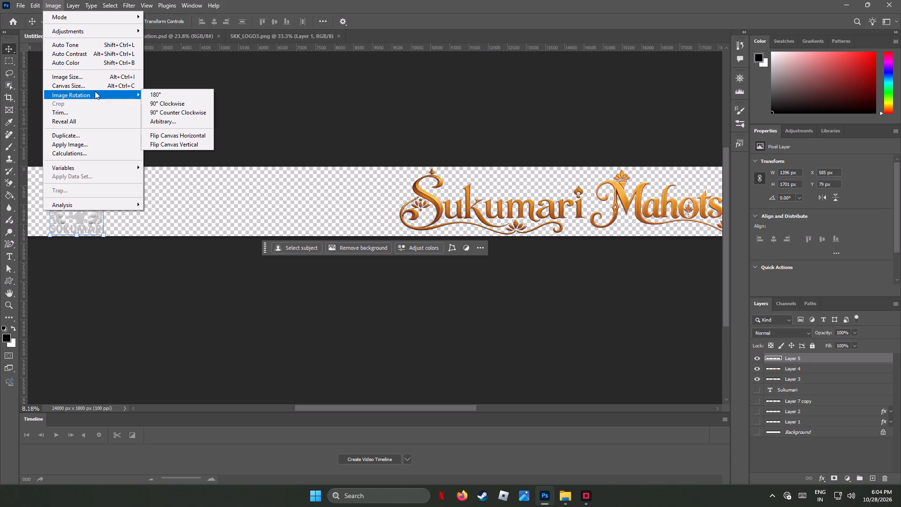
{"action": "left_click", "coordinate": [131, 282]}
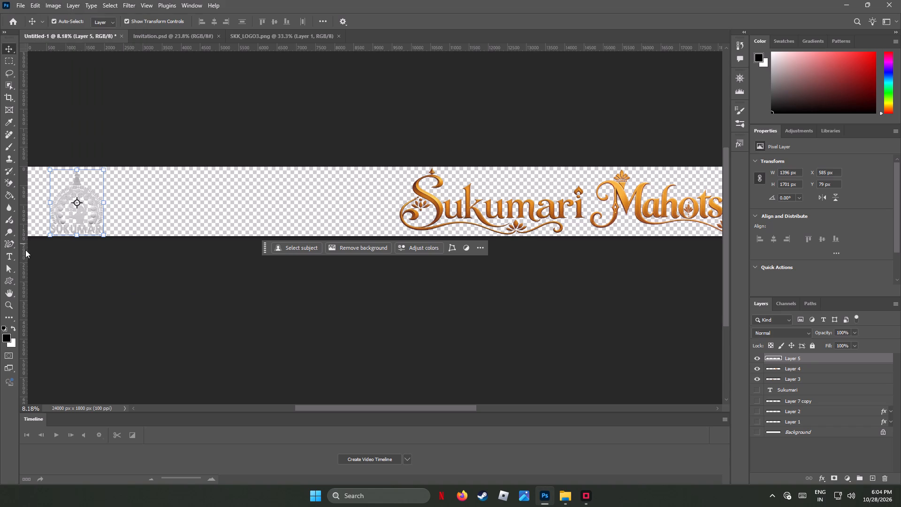
Draw a dark brown rectangle of about 5063 by 1932 px over the left end of the banner with the Rectangle tool.
{"action": "right_click", "coordinate": [8, 279]}
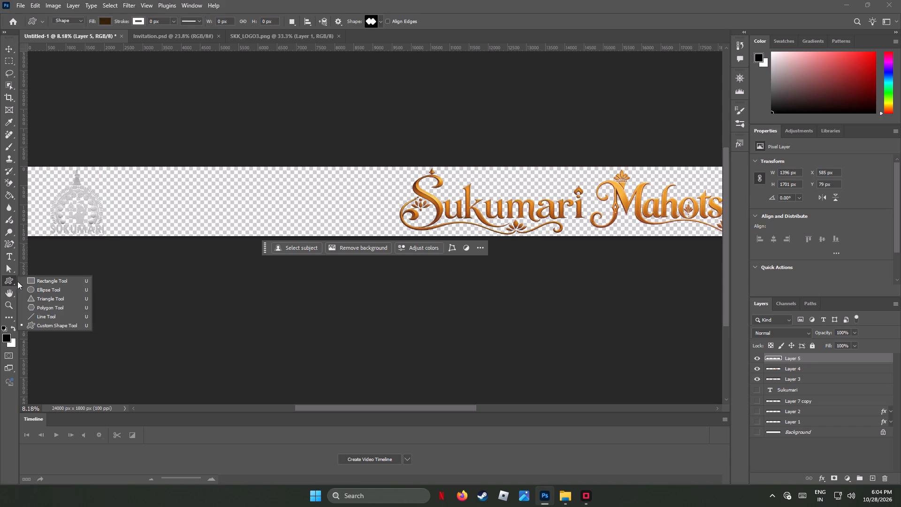
{"action": "left_click", "coordinate": [42, 280]}
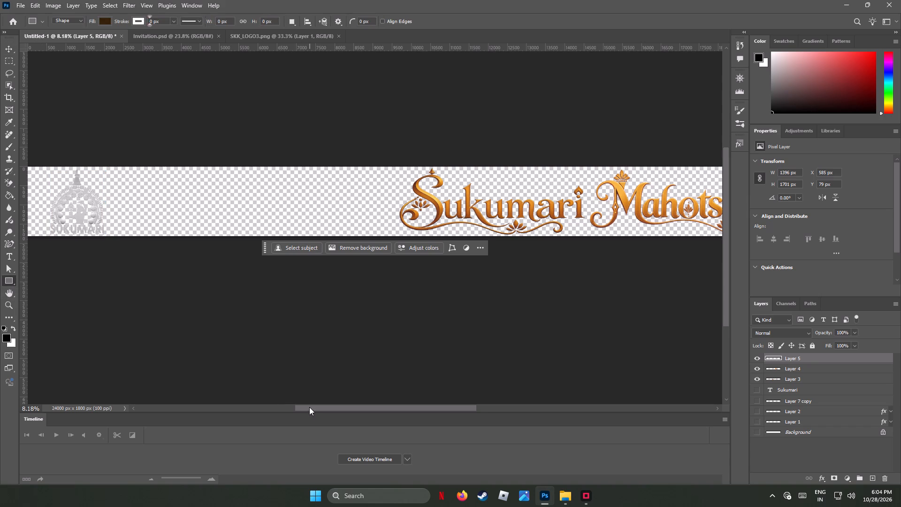
{"action": "left_click_drag", "start_coordinate": [309, 407], "coordinate": [297, 407]}
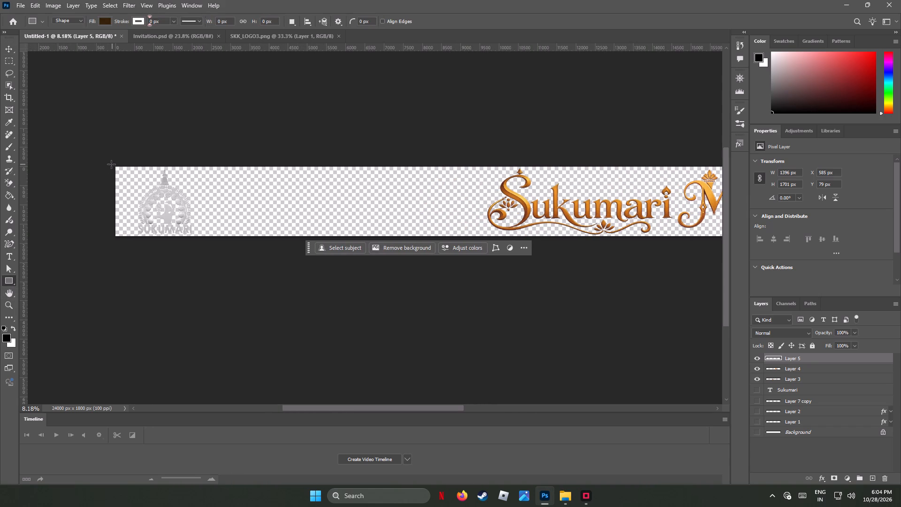
{"action": "left_click_drag", "start_coordinate": [111, 164], "coordinate": [305, 241]}
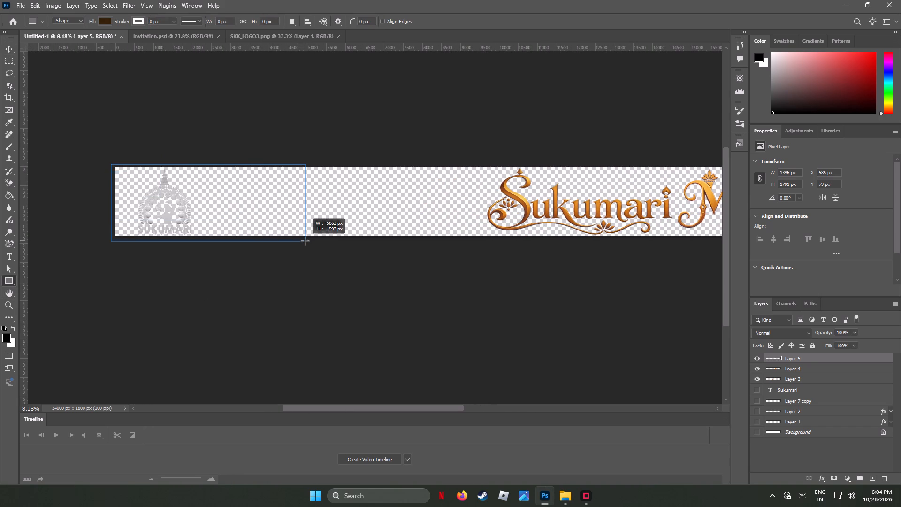
{"action": "left_click_drag", "start_coordinate": [305, 241], "coordinate": [305, 238]}
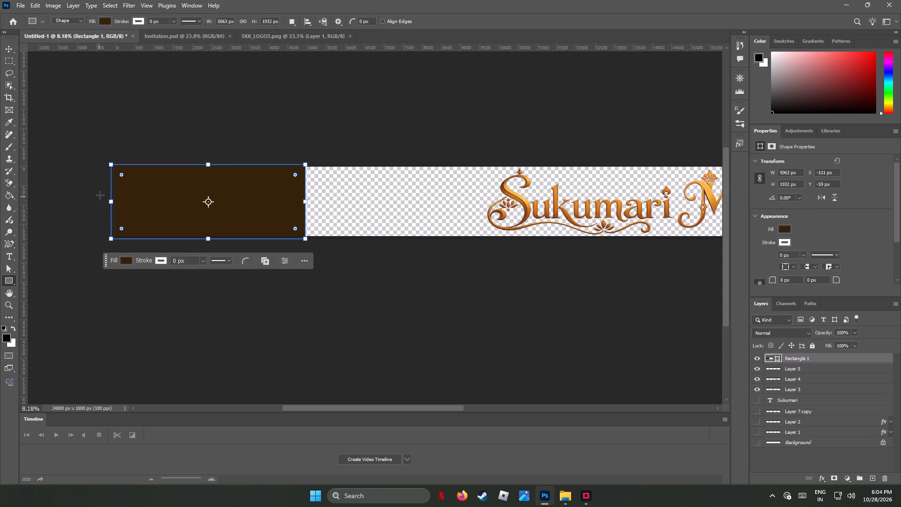
Resize the brown rectangle to about 24000 by 1804 px at X 0, Y 0 so it covers the whole banner.
{"action": "left_click_drag", "start_coordinate": [110, 201], "coordinate": [116, 202]}
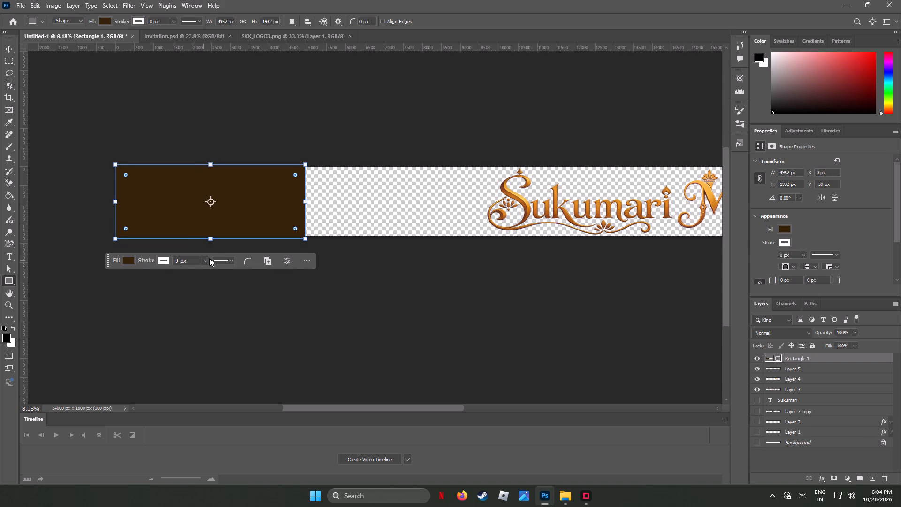
{"action": "left_click", "coordinate": [211, 238]}
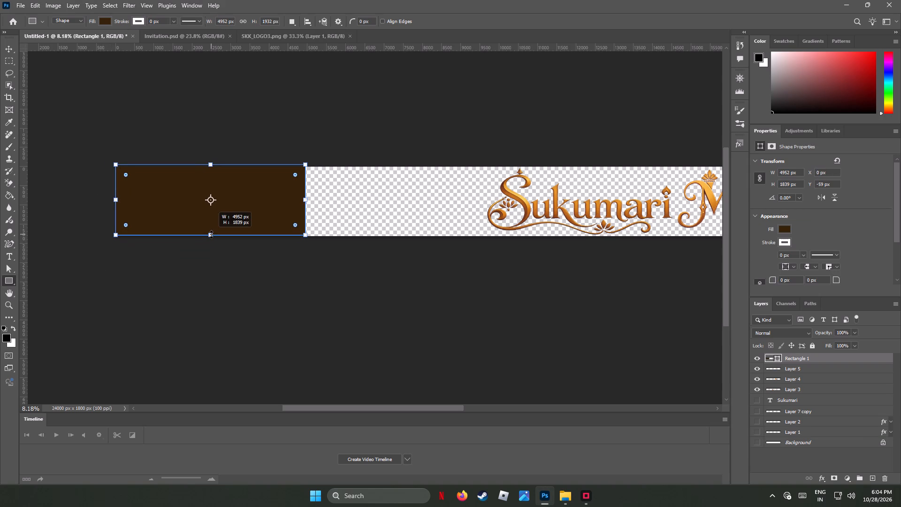
{"action": "left_click", "coordinate": [211, 165]}
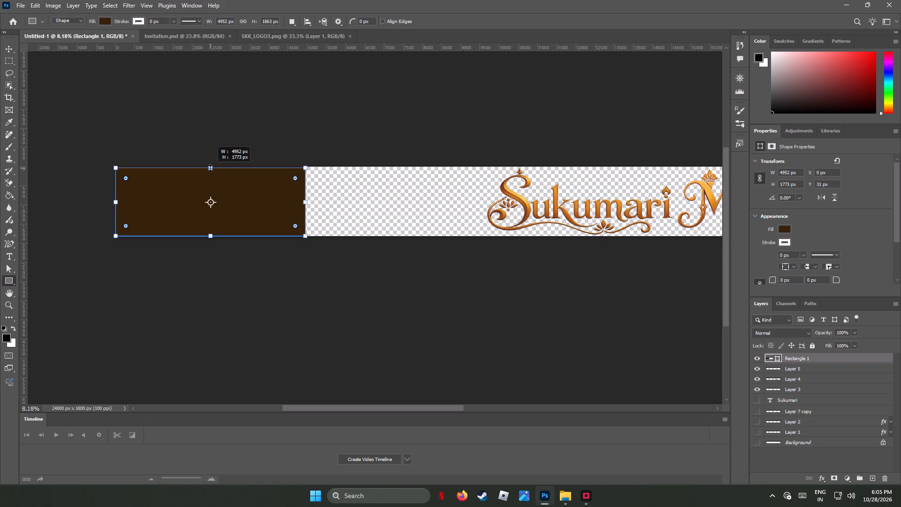
{"action": "left_click_drag", "start_coordinate": [306, 200], "coordinate": [342, 203]}
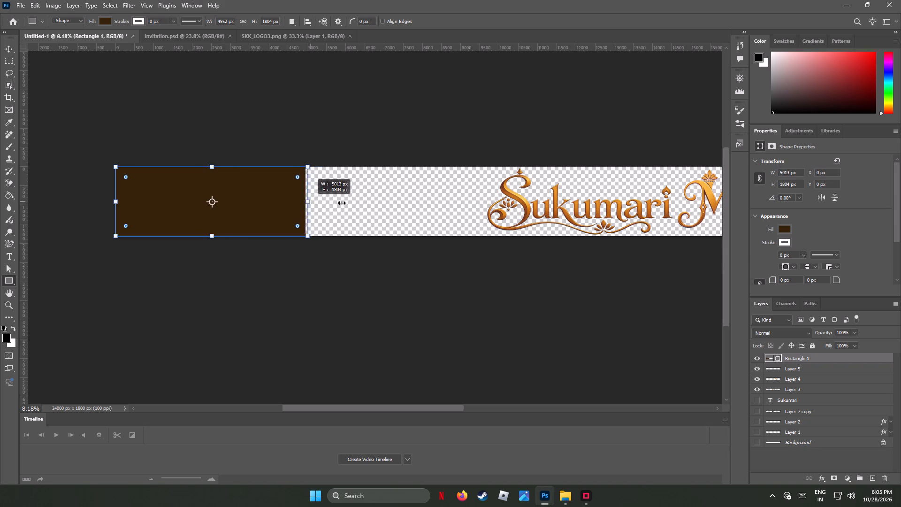
{"action": "left_click_drag", "start_coordinate": [342, 203], "coordinate": [752, 212]}
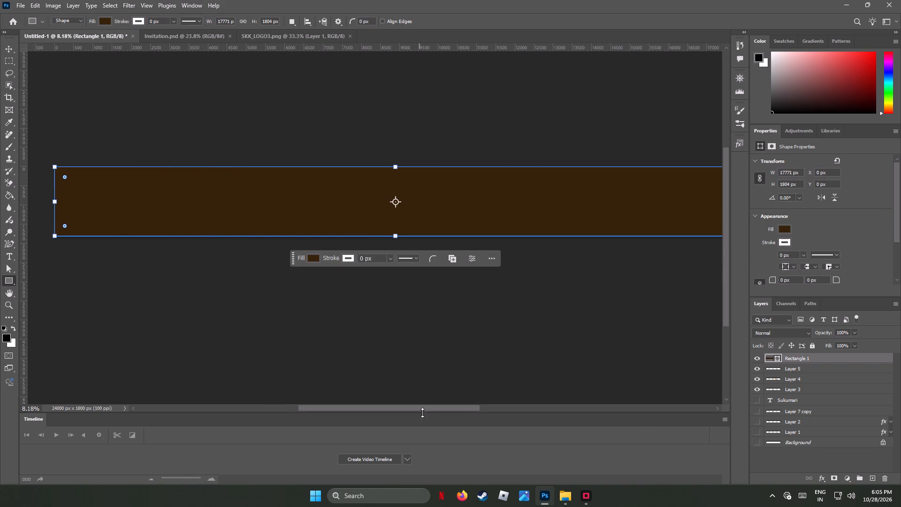
{"action": "left_click_drag", "start_coordinate": [423, 407], "coordinate": [518, 412]}
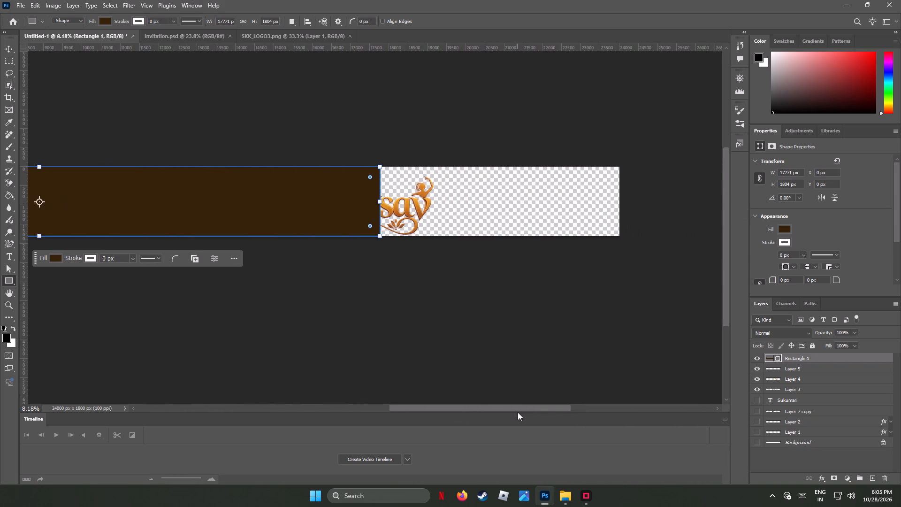
{"action": "left_click_drag", "start_coordinate": [518, 412], "coordinate": [518, 412]}
{"action": "left_click_drag", "start_coordinate": [370, 200], "coordinate": [523, 206]}
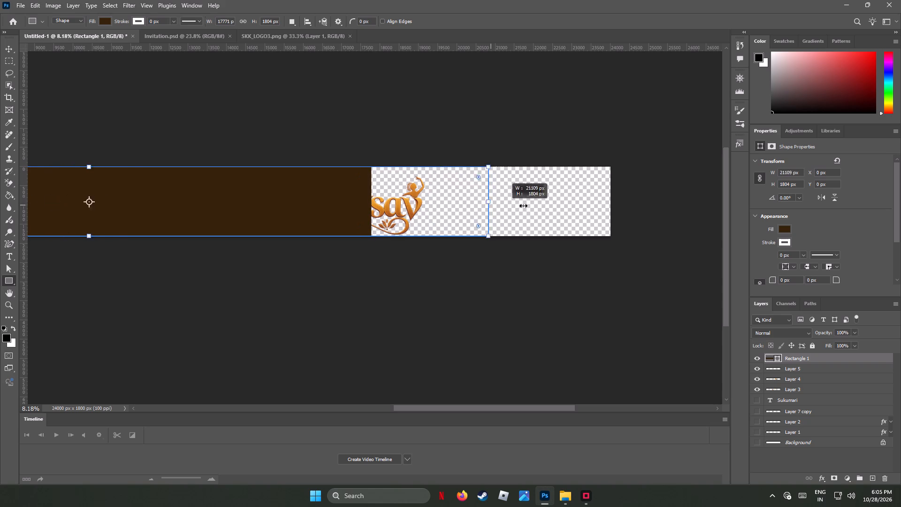
{"action": "left_click_drag", "start_coordinate": [523, 206], "coordinate": [609, 218]}
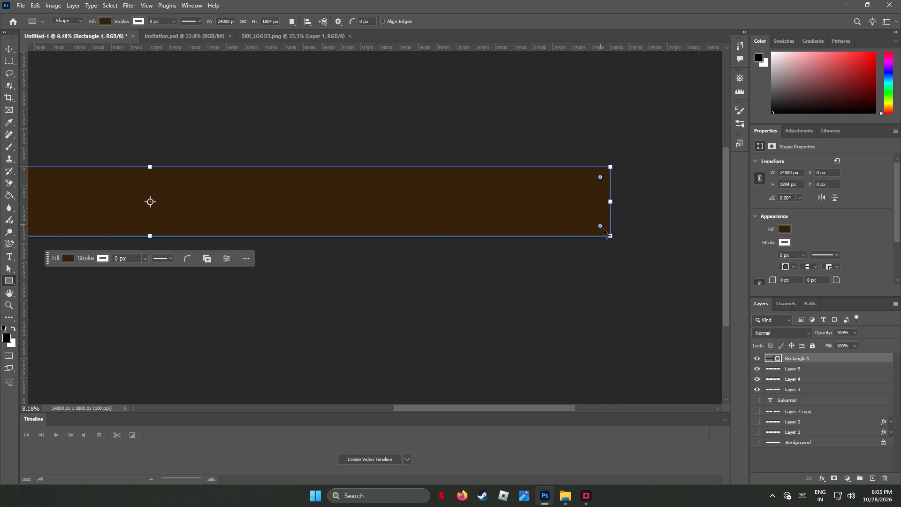
Move the Rectangle 1 layer below Layer 3 so it sits behind the lettering and emblem.
{"action": "left_click_drag", "start_coordinate": [805, 355], "coordinate": [807, 384]}
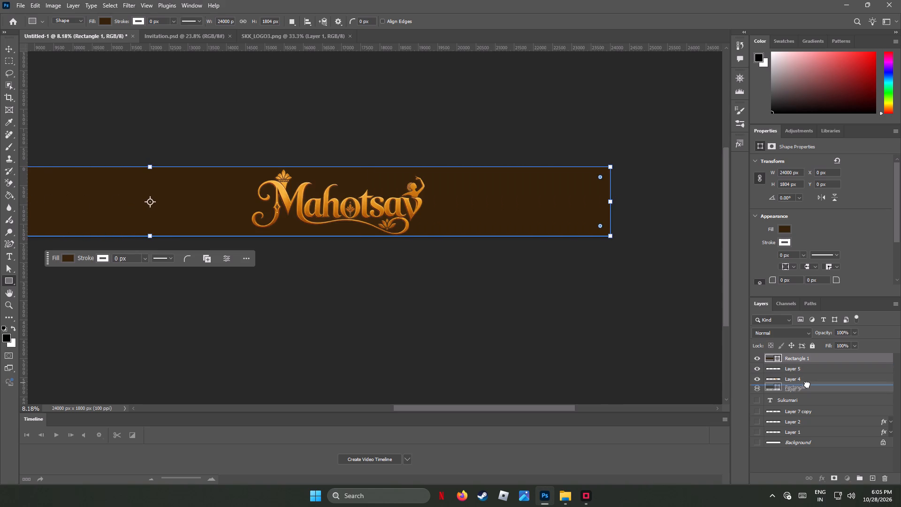
{"action": "left_click_drag", "start_coordinate": [807, 384], "coordinate": [809, 394]}
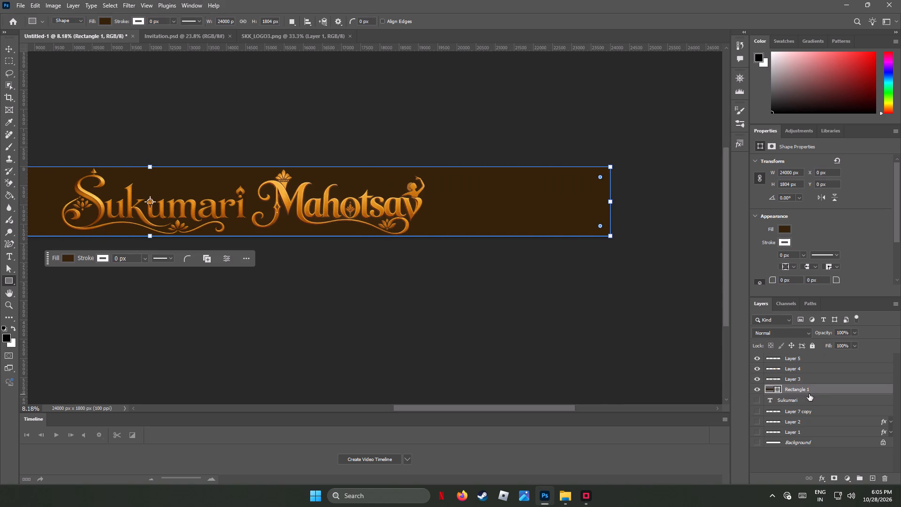
Scale the Sukumari emblem down to about 1346 by 1641 px and nudge it down to about Y 91 px.
{"action": "left_click_drag", "start_coordinate": [553, 407], "coordinate": [542, 407]}
{"action": "left_click_drag", "start_coordinate": [542, 407], "coordinate": [460, 399]}
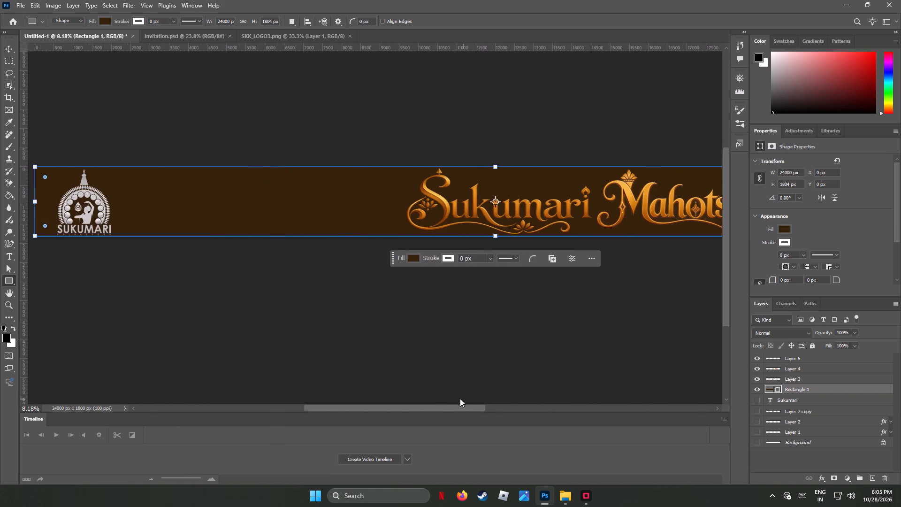
{"action": "left_click_drag", "start_coordinate": [460, 399], "coordinate": [429, 399]}
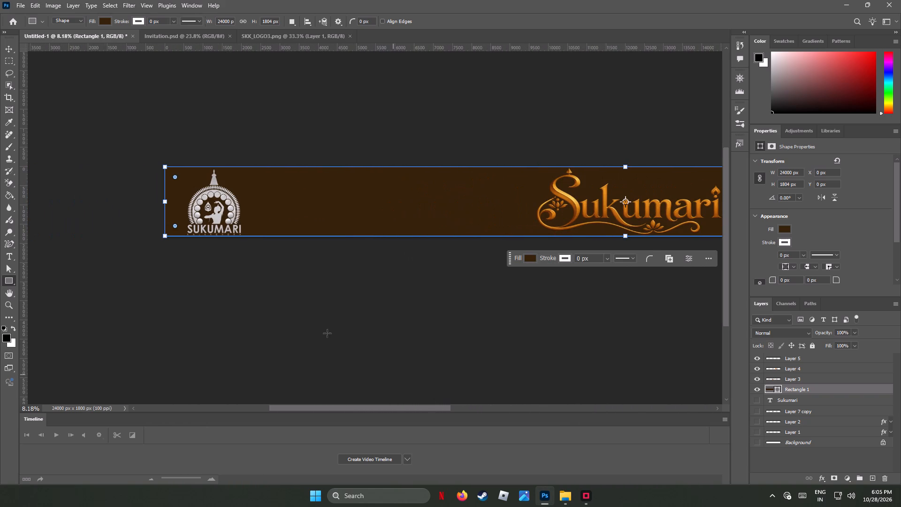
{"action": "left_click", "coordinate": [5, 48]}
{"action": "left_click", "coordinate": [230, 200]}
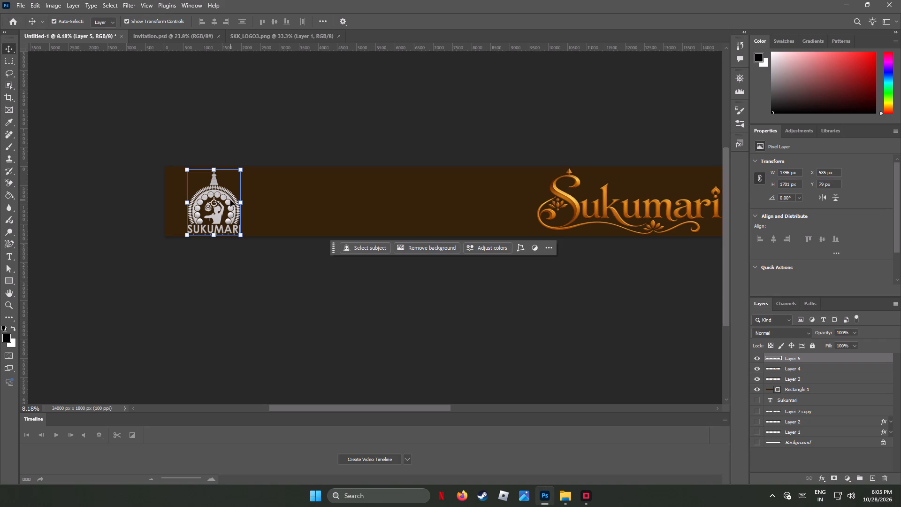
{"action": "left_click", "coordinate": [240, 236]}
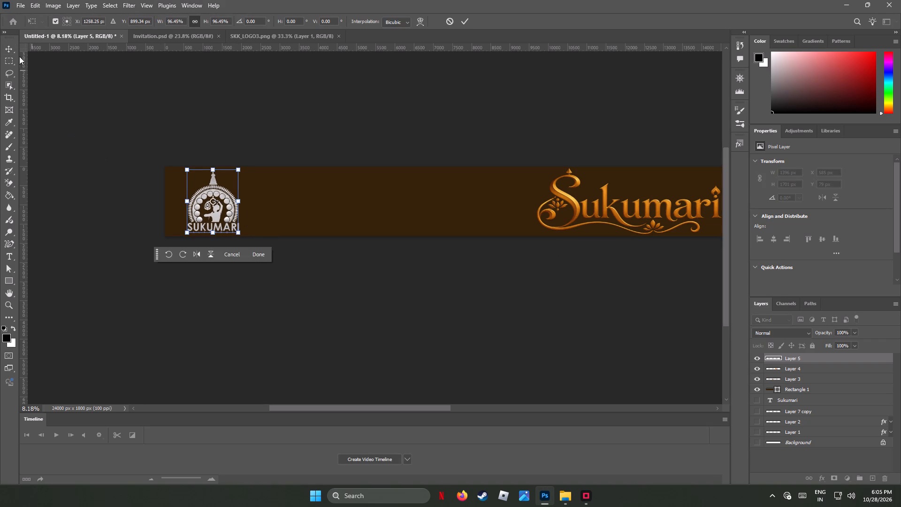
{"action": "left_click", "coordinate": [9, 50]}
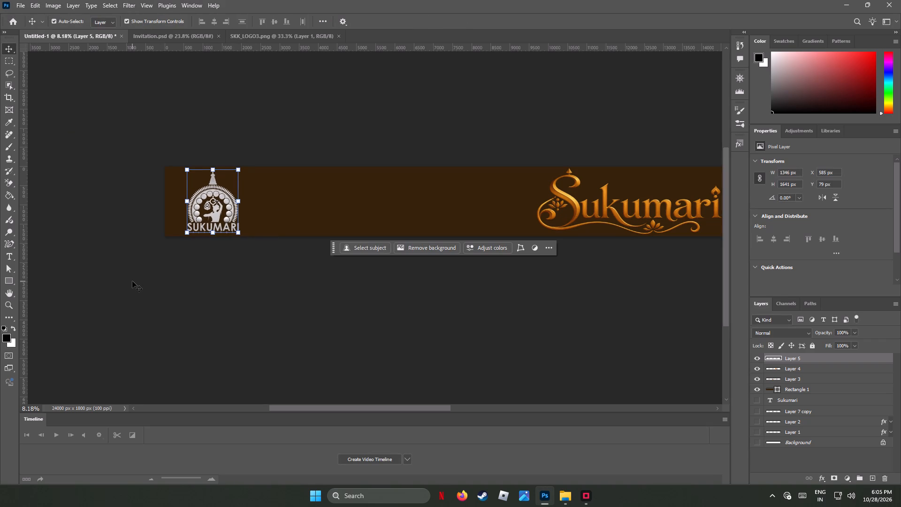
{"action": "key", "text": "Down"}
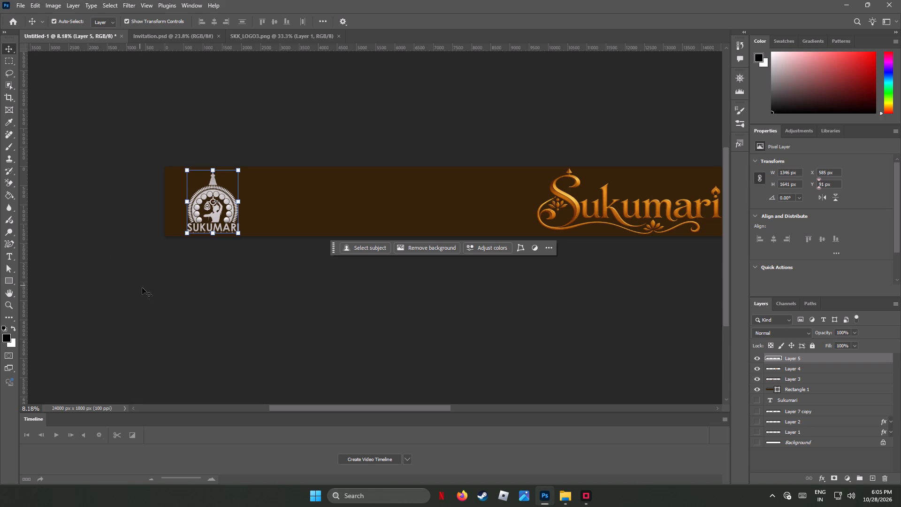
{"action": "left_click", "coordinate": [194, 299]}
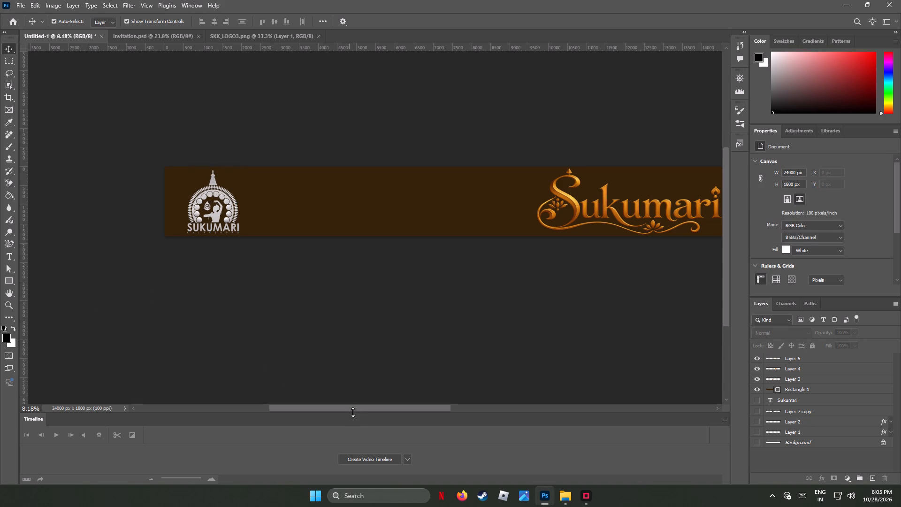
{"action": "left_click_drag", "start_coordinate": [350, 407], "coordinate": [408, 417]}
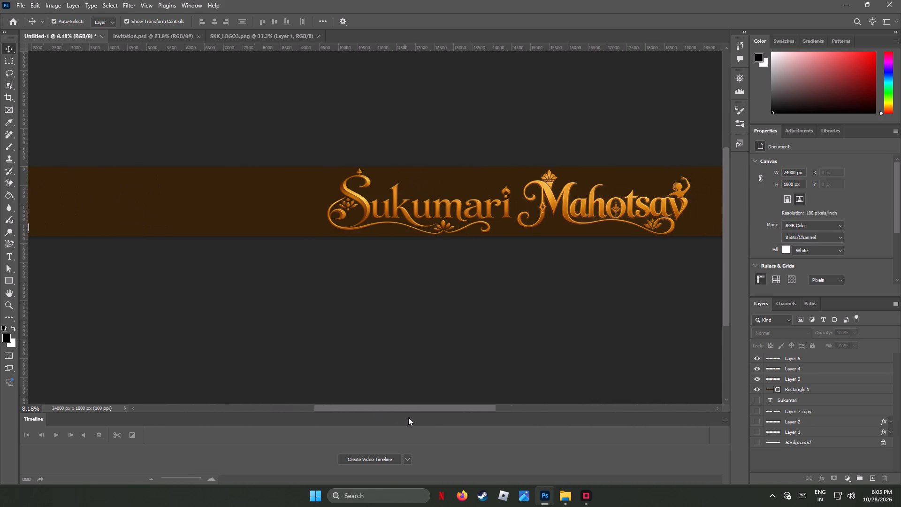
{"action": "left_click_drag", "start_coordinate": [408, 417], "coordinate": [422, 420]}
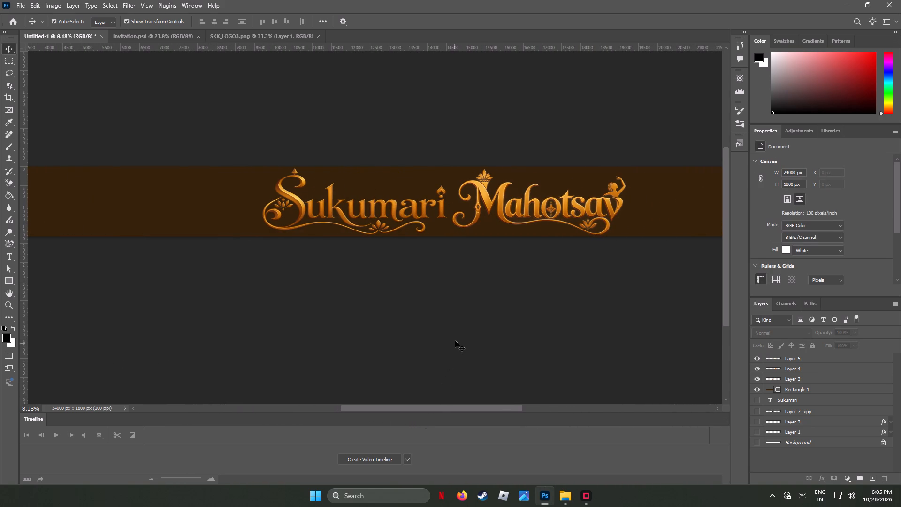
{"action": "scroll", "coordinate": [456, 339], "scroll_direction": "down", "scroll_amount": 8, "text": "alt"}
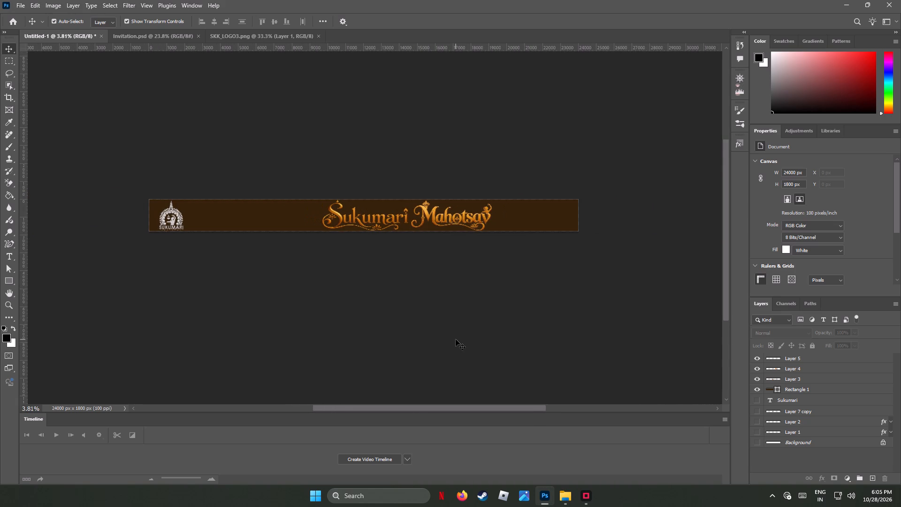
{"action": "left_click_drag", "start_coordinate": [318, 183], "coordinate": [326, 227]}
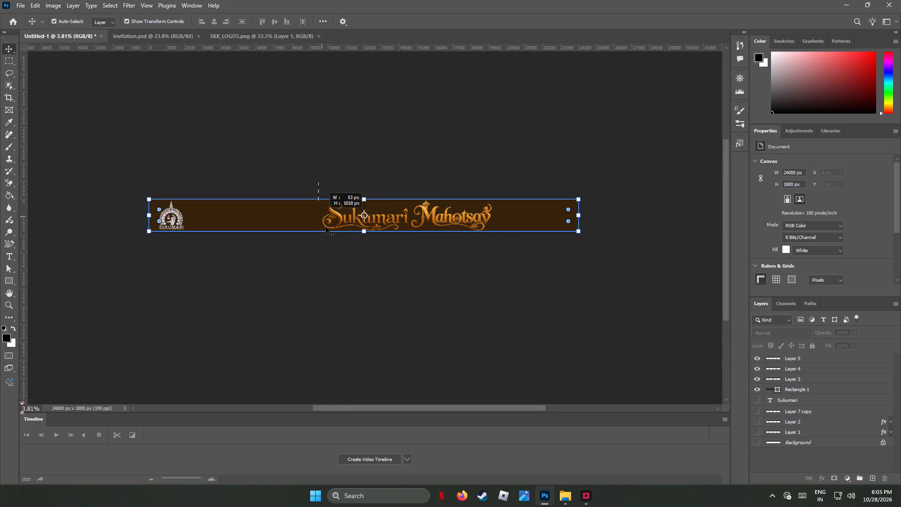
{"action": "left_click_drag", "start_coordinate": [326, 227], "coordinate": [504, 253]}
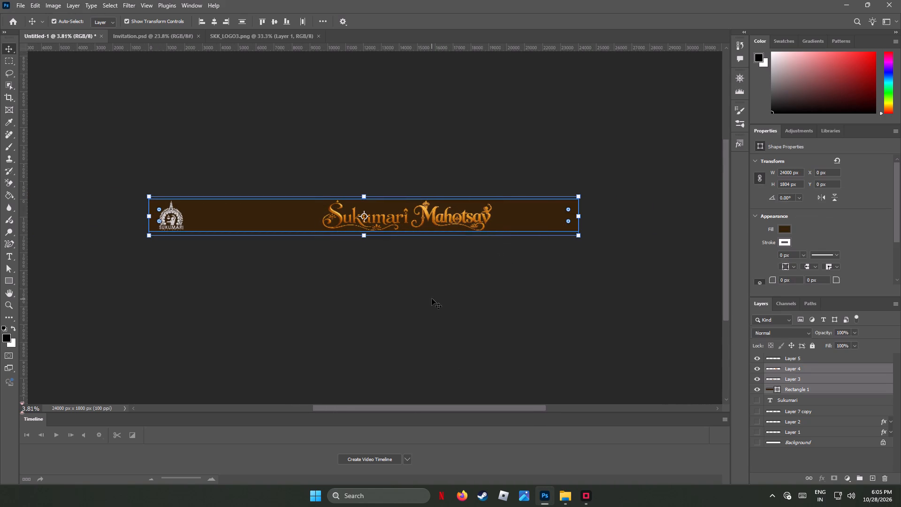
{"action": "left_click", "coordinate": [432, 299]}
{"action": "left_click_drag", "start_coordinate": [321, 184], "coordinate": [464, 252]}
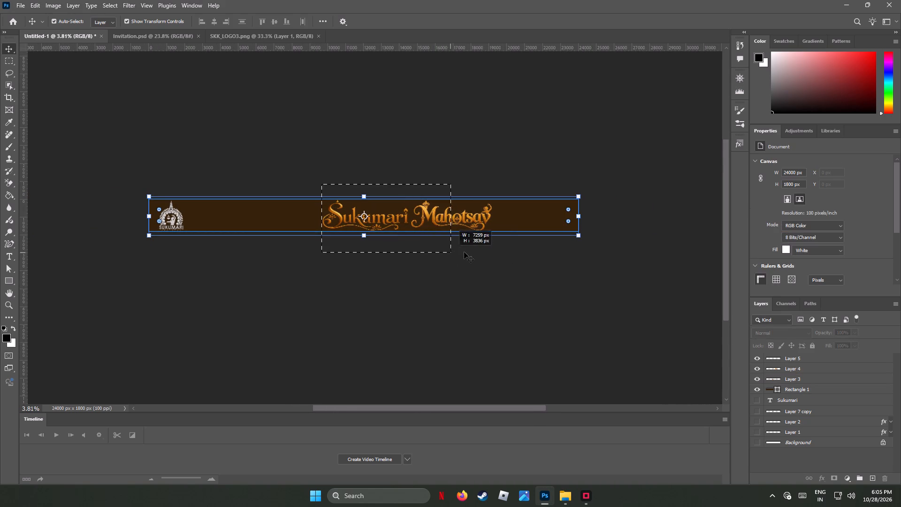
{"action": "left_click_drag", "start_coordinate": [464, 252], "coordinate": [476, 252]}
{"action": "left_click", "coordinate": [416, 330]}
Move the Sukumari and Mahotsav lettering layers together leftward to sit beside the emblem, at about X 2377 px.
{"action": "left_click", "coordinate": [340, 216]}
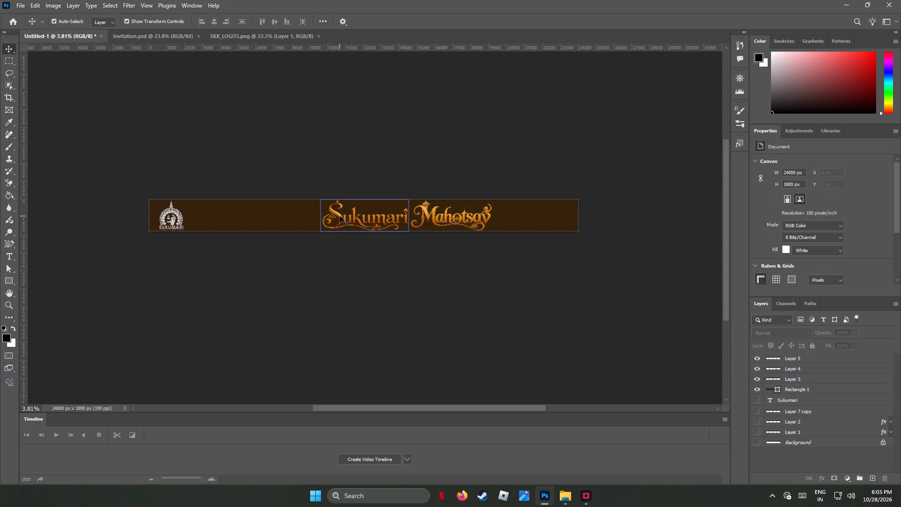
{"action": "left_click", "coordinate": [463, 217], "text": "shift"}
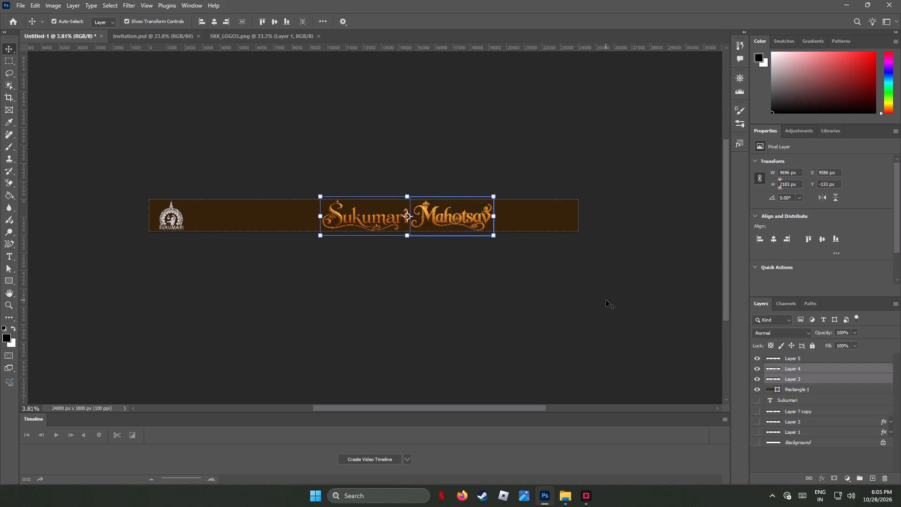
{"action": "key", "text": "Left"}
{"action": "key", "text": "Left"}
{"action": "key", "text": "Left"}
{"action": "key", "text": "Left"}
{"action": "key", "text": "Left"}
{"action": "key", "text": "Left"}
{"action": "key", "text": "Left"}
{"action": "key", "text": "Left"}
{"action": "key", "text": "Left"}
{"action": "key", "text": "Left"}
{"action": "key", "text": "Left"}
{"action": "key", "text": "Left"}
{"action": "key", "text": "Left"}
{"action": "key", "text": "Left"}
{"action": "key", "text": "Left"}
{"action": "key", "text": "Left"}
{"action": "key", "text": "Left"}
{"action": "key", "text": "Left"}
{"action": "key", "text": "Left"}
{"action": "key", "text": "Left"}
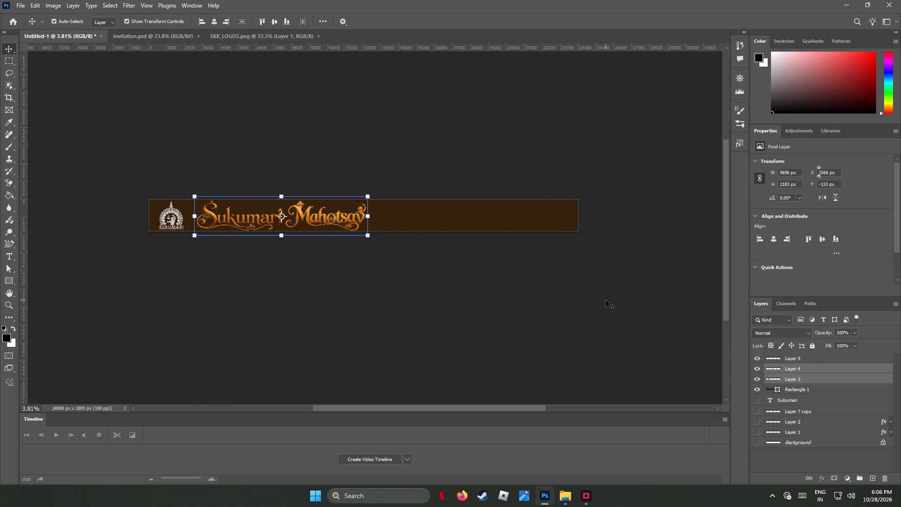
{"action": "key", "text": "Left"}
{"action": "key", "text": "Left"}
{"action": "key", "text": "Left"}
{"action": "key", "text": "Left"}
{"action": "key", "text": "Left"}
{"action": "key", "text": "Left"}
{"action": "key", "text": "Left"}
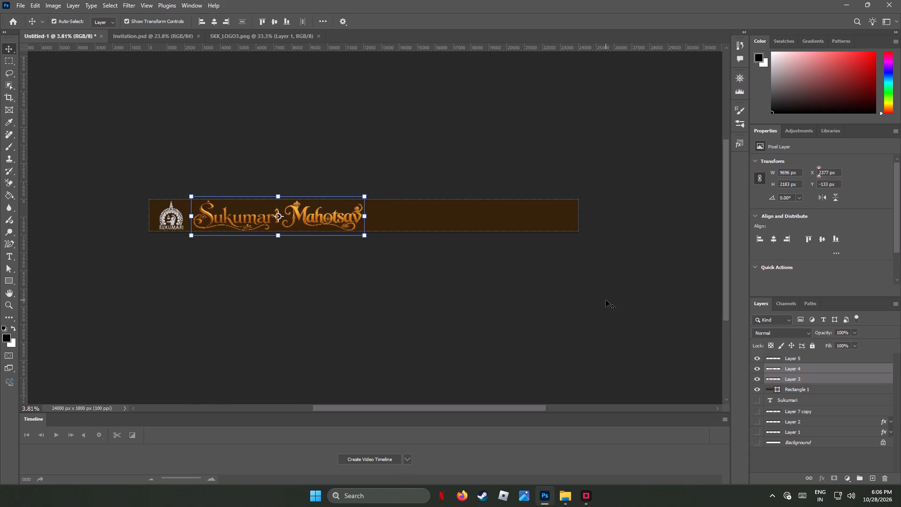
{"action": "key", "text": "Left"}
{"action": "left_click", "coordinate": [496, 288]}
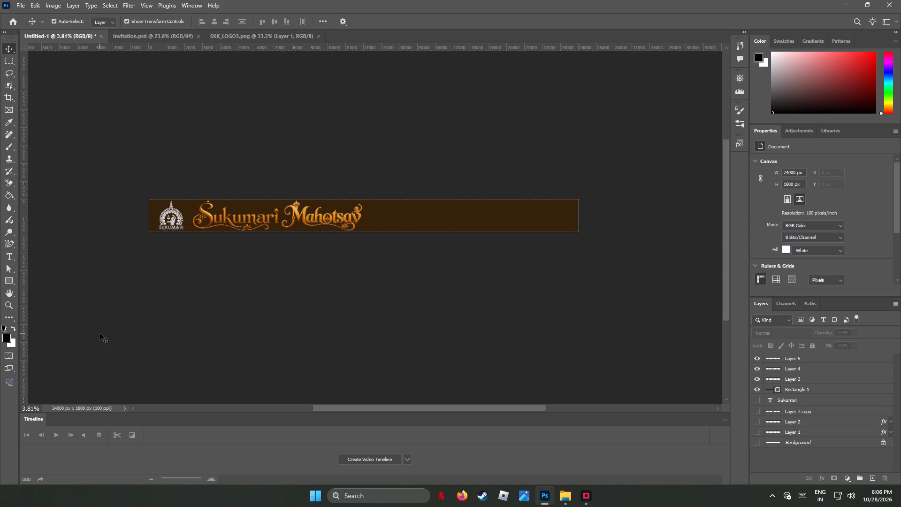
Add the text SUKUMARI in Century Gothic Bold, 108 pt, on the brown background just after the Mahotsav lettering.
{"action": "left_click", "coordinate": [10, 255]}
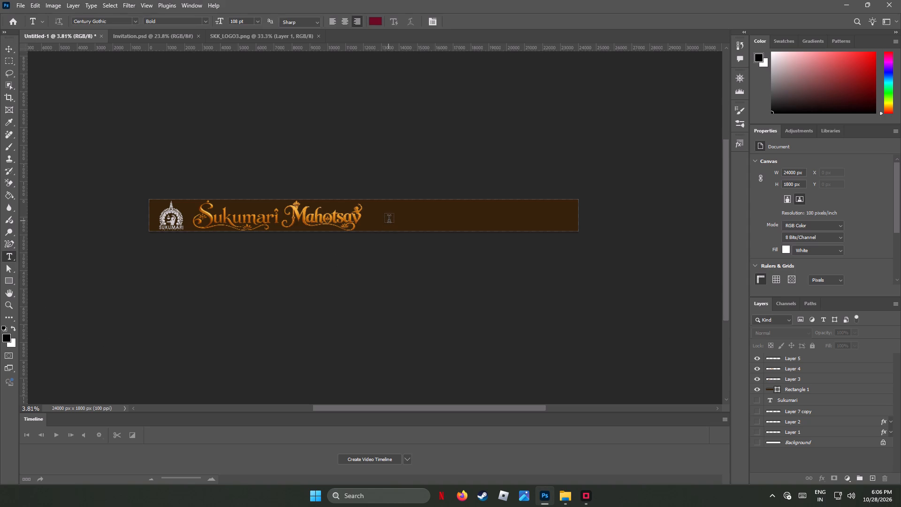
{"action": "left_click", "coordinate": [389, 220]}
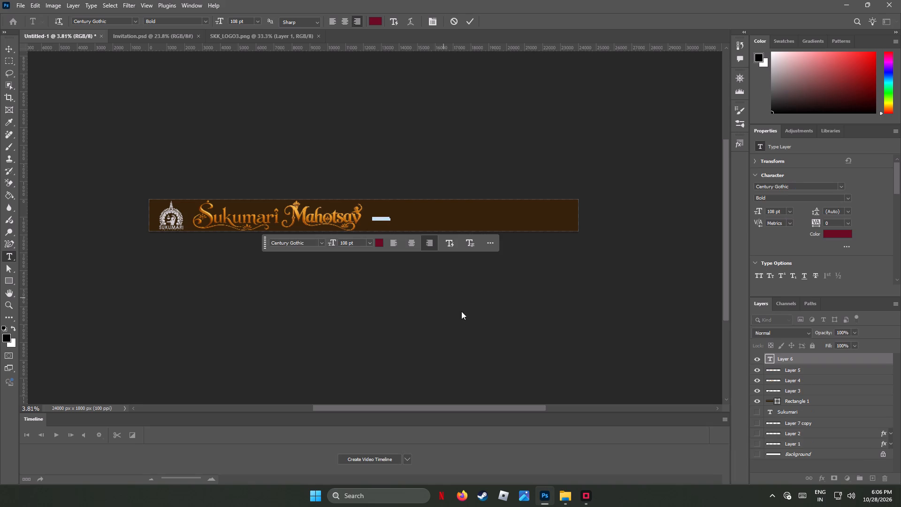
{"action": "key", "text": "shift+s"}
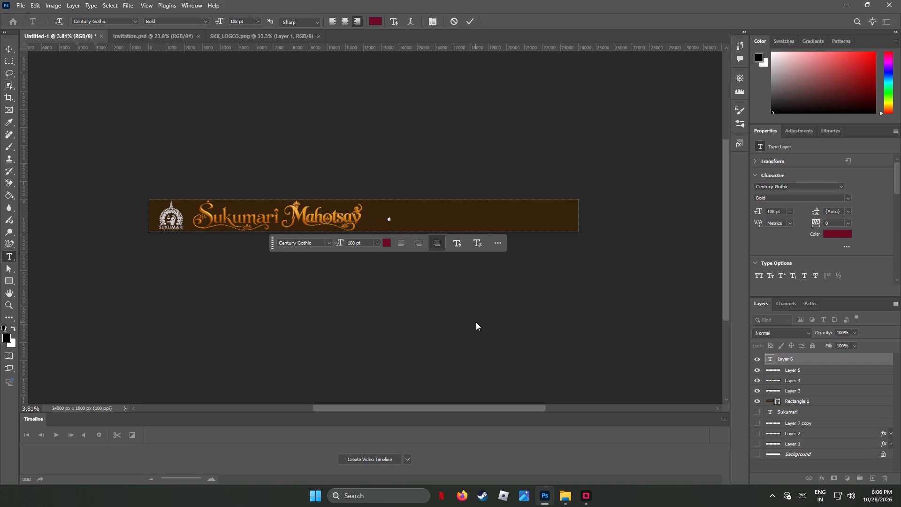
{"action": "key", "text": "shift+u"}
{"action": "type", "text": "KUMA"}
{"action": "key", "text": "shift+r"}
{"action": "key", "text": "shift+i"}
{"action": "left_click", "coordinate": [12, 44]}
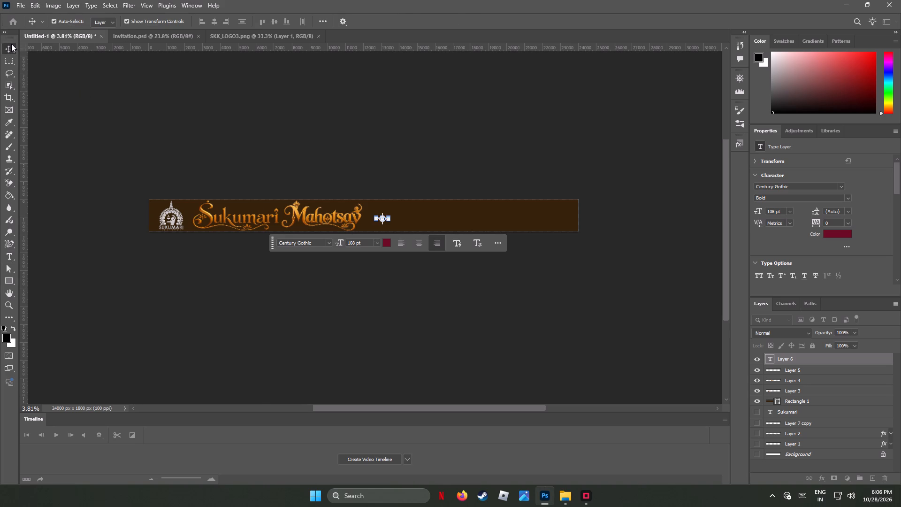
Change the SUKUMARI text colour to white, ffffff.
{"action": "left_click", "coordinate": [833, 232]}
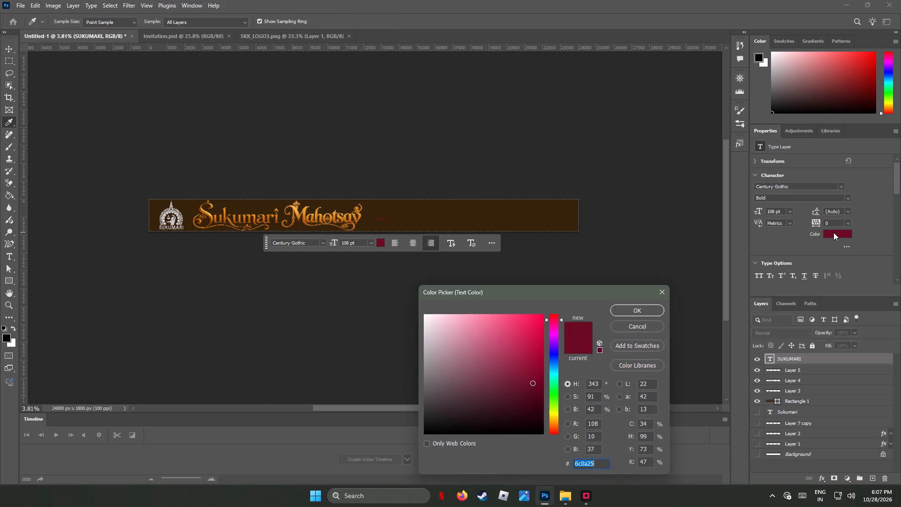
{"action": "left_click_drag", "start_coordinate": [473, 346], "coordinate": [359, 292]}
{"action": "left_click", "coordinate": [641, 312]}
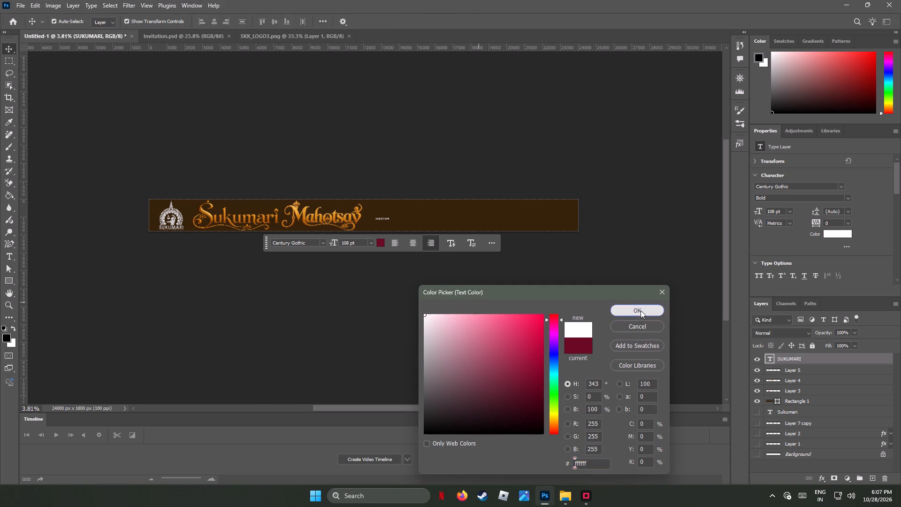
Enlarge the SUKUMARI text in stages to 300 pt, 600 pt and finally 800 pt.
{"action": "left_click", "coordinate": [787, 211]}
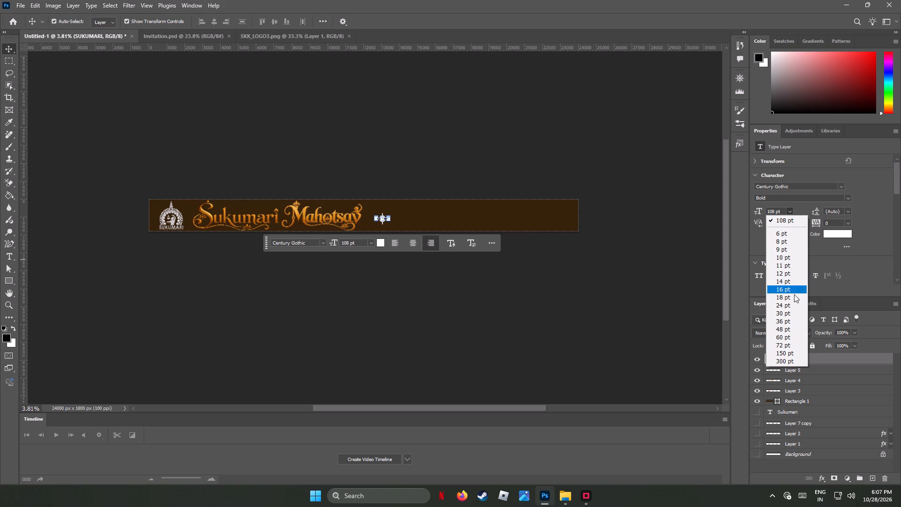
{"action": "left_click", "coordinate": [797, 361]}
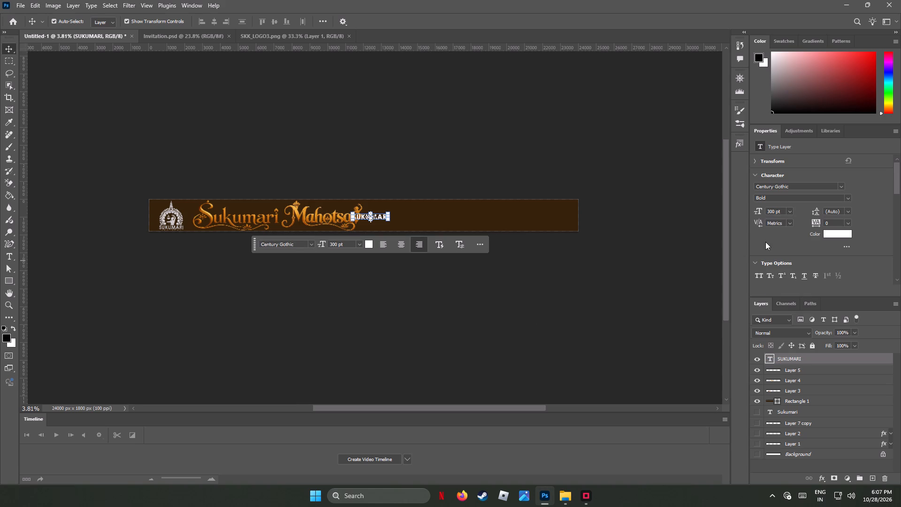
{"action": "left_click_drag", "start_coordinate": [783, 212], "coordinate": [743, 210]}
{"action": "type", "text": "600"}
{"action": "key", "text": "Return"}
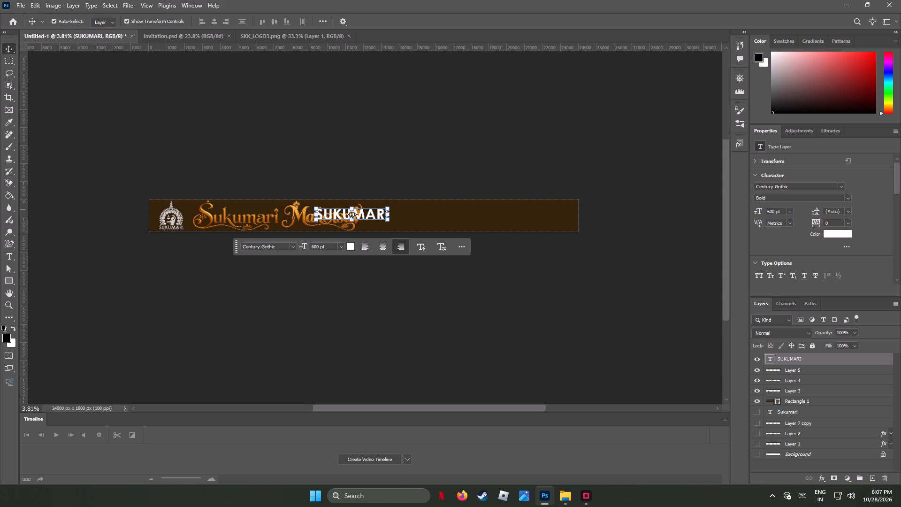
{"action": "left_click_drag", "start_coordinate": [783, 211], "coordinate": [725, 207]}
{"action": "type", "text": "800"}
{"action": "key", "text": "Return"}
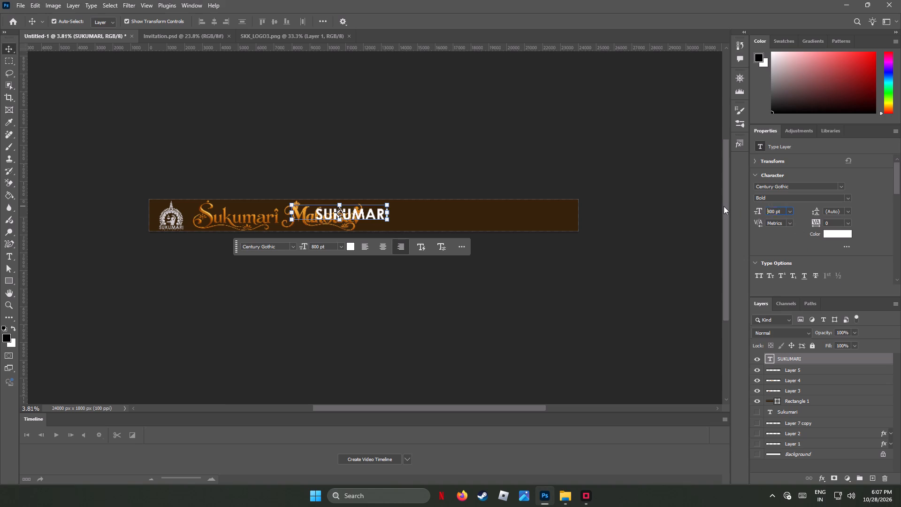
Nudge the SUKUMARI text rightward and slightly down so it sits just after the Mahotsav lettering, vertically centred on the banner.
{"action": "left_click", "coordinate": [10, 51]}
{"action": "key", "text": "Right"}
{"action": "key", "text": "Right"}
{"action": "key", "text": "Right"}
{"action": "key", "text": "Right"}
{"action": "key", "text": "Right"}
{"action": "key", "text": "Right"}
{"action": "key", "text": "Right"}
{"action": "key", "text": "Right"}
{"action": "key", "text": "Right"}
{"action": "key", "text": "Right"}
{"action": "key", "text": "Right"}
{"action": "key", "text": "Right"}
{"action": "key", "text": "Right"}
{"action": "key", "text": "Right"}
{"action": "key", "text": "Right"}
{"action": "key", "text": "Right"}
{"action": "key", "text": "Right"}
{"action": "key", "text": "Right"}
{"action": "key", "text": "Right"}
{"action": "key", "text": "Right"}
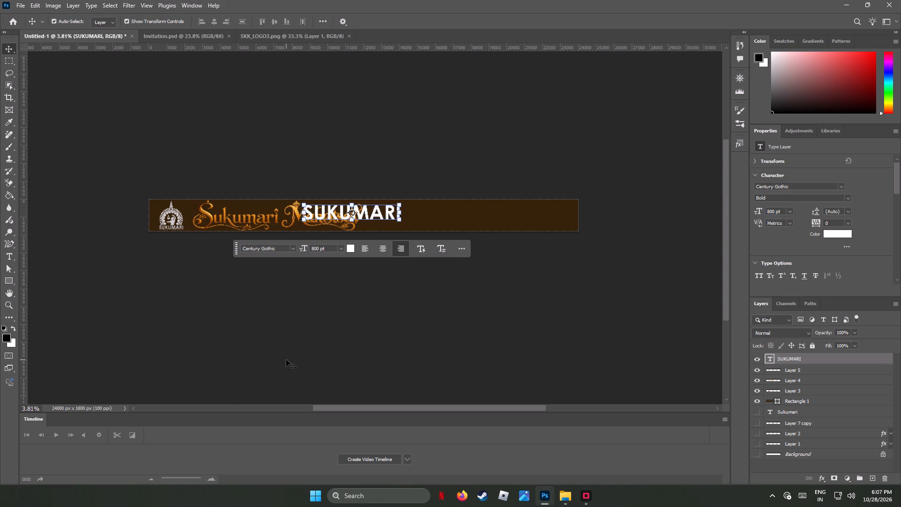
{"action": "key", "text": "Down"}
{"action": "key", "text": "Down"}
{"action": "key", "text": "Down"}
{"action": "key", "text": "Down"}
{"action": "key", "text": "Down"}
{"action": "key", "text": "Down"}
{"action": "key", "text": "Down"}
{"action": "key", "text": "Down"}
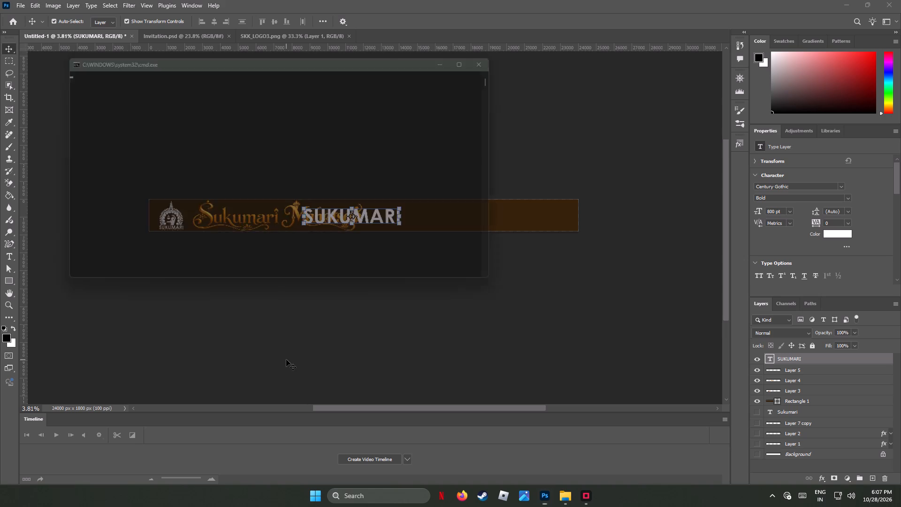
{"action": "key", "text": "Up"}
{"action": "key", "text": "Down"}
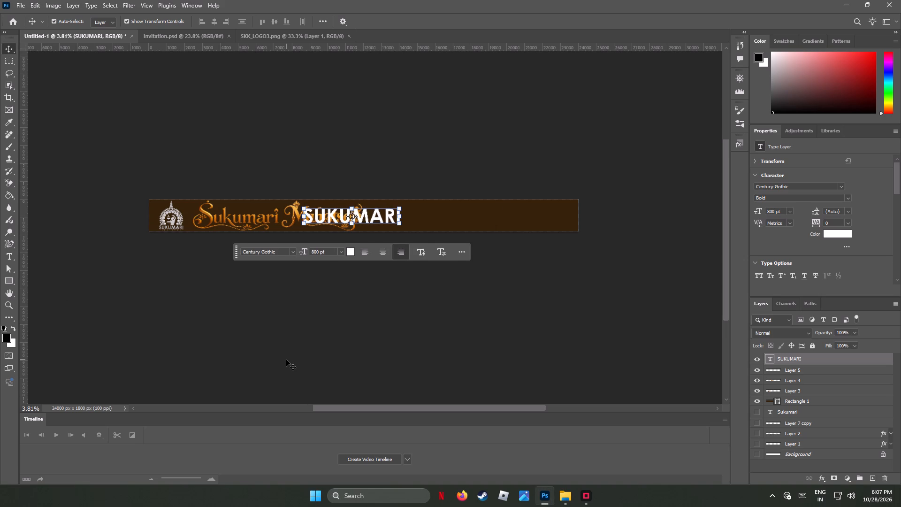
{"action": "key", "text": "Right"}
{"action": "key", "text": "Right"}
{"action": "key", "text": "Right"}
{"action": "key", "text": "Right"}
{"action": "key", "text": "Right"}
{"action": "key", "text": "Right"}
{"action": "key", "text": "Right"}
{"action": "key", "text": "Right"}
{"action": "key", "text": "Right"}
{"action": "key", "text": "Right"}
{"action": "key", "text": "Right"}
{"action": "key", "text": "Right"}
{"action": "key", "text": "Right"}
{"action": "key", "text": "Right"}
{"action": "key", "text": "Right"}
{"action": "key", "text": "Right"}
{"action": "key", "text": "Right"}
{"action": "key", "text": "Right"}
{"action": "key", "text": "Right"}
{"action": "key", "text": "Right"}
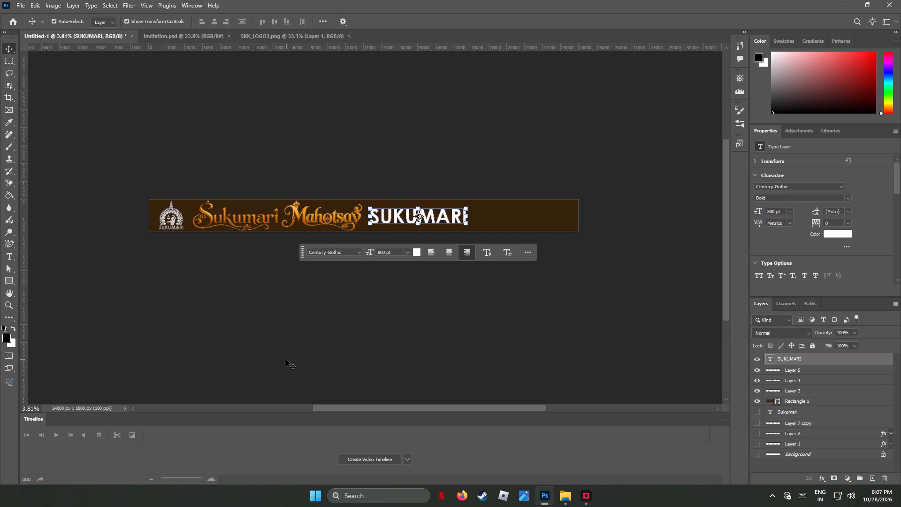
{"action": "key", "text": "Right"}
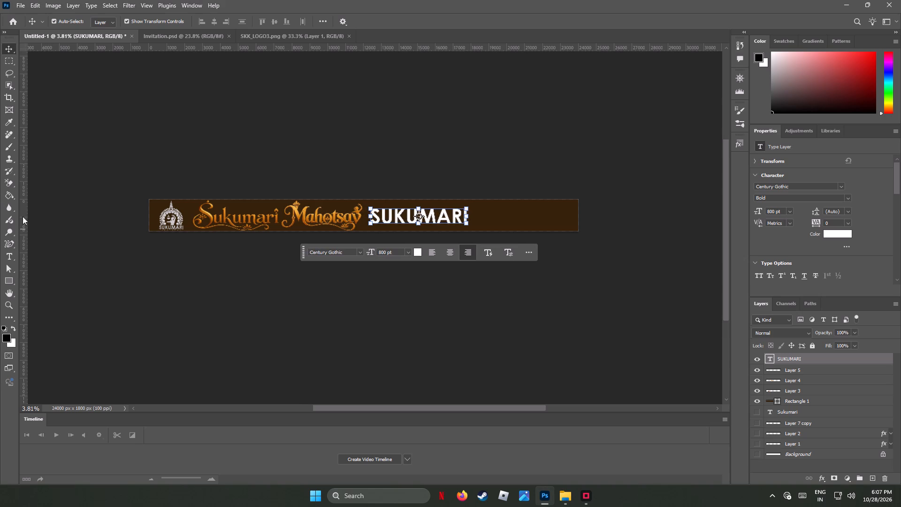
Add the text KALAKENDRA in white Century Gothic Bold, 800 pt, near the end of the SUKUMARI text.
{"action": "left_click", "coordinate": [8, 255]}
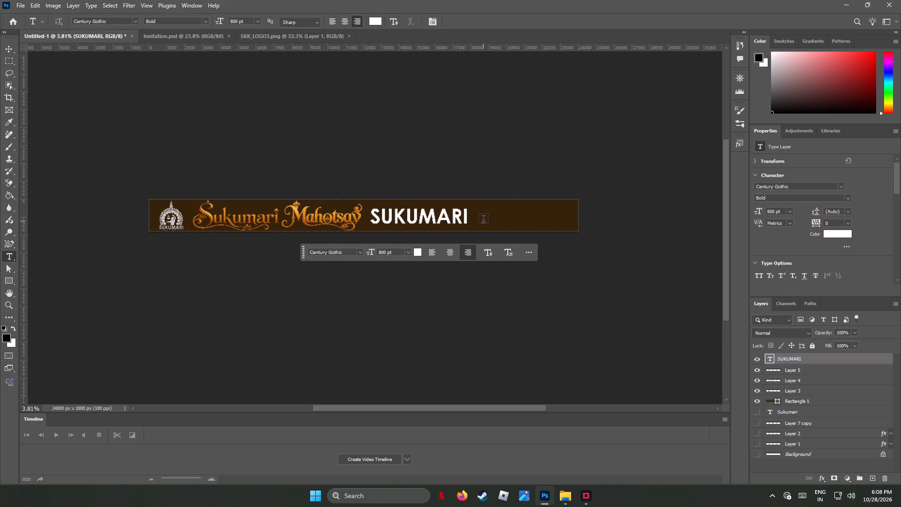
{"action": "left_click", "coordinate": [483, 219]}
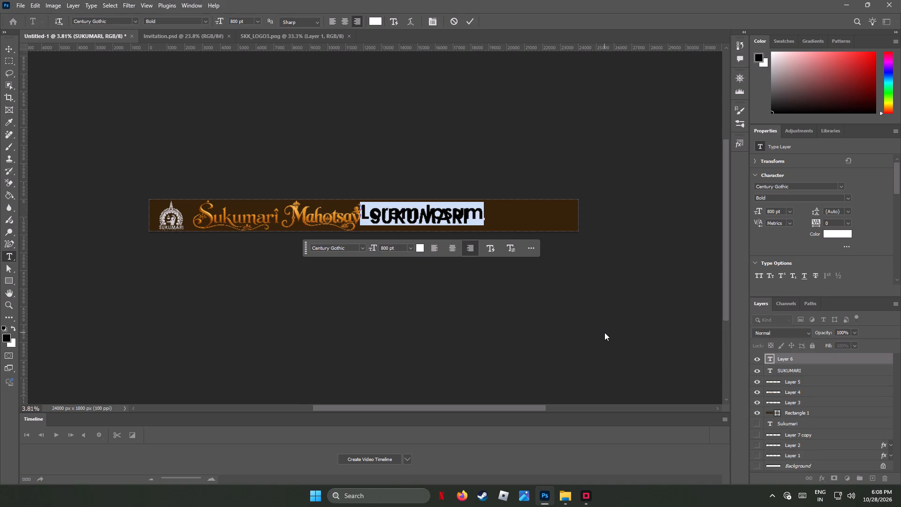
{"action": "key", "text": "shift+k"}
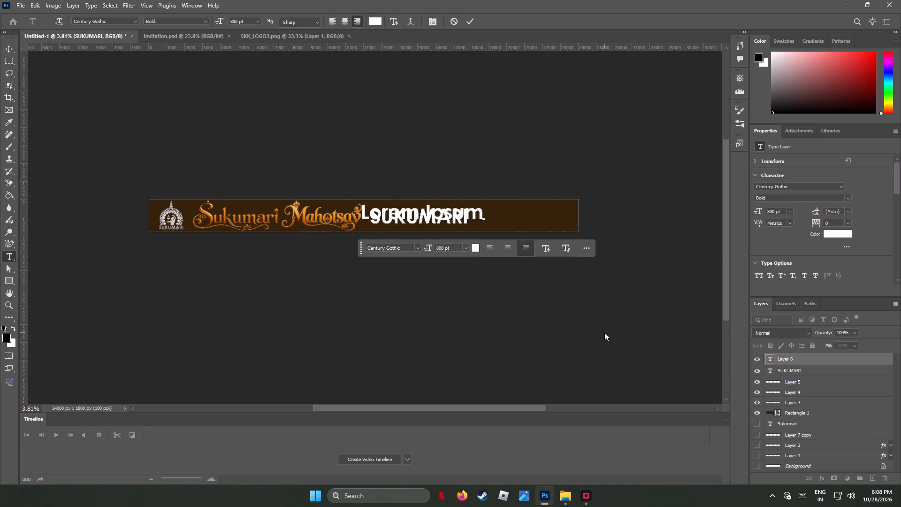
{"action": "key", "text": "shift+a"}
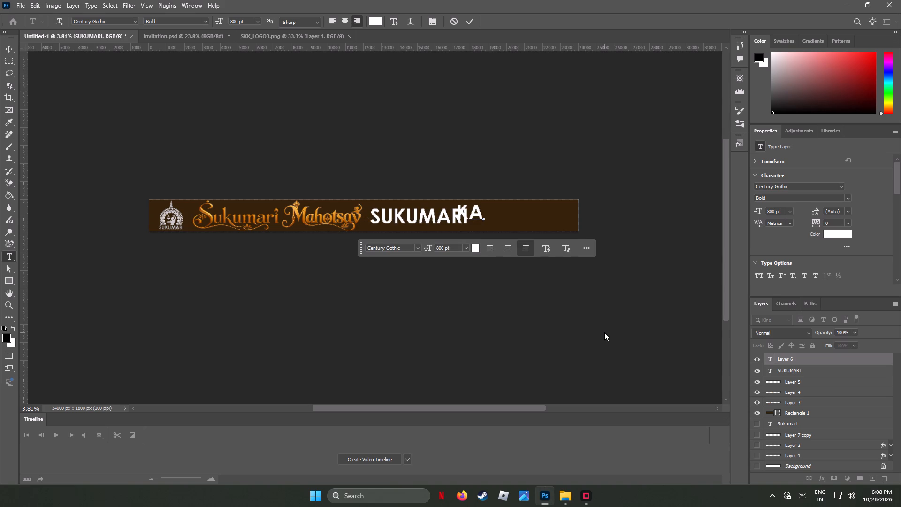
{"action": "type", "text": "LAKENDRA"}
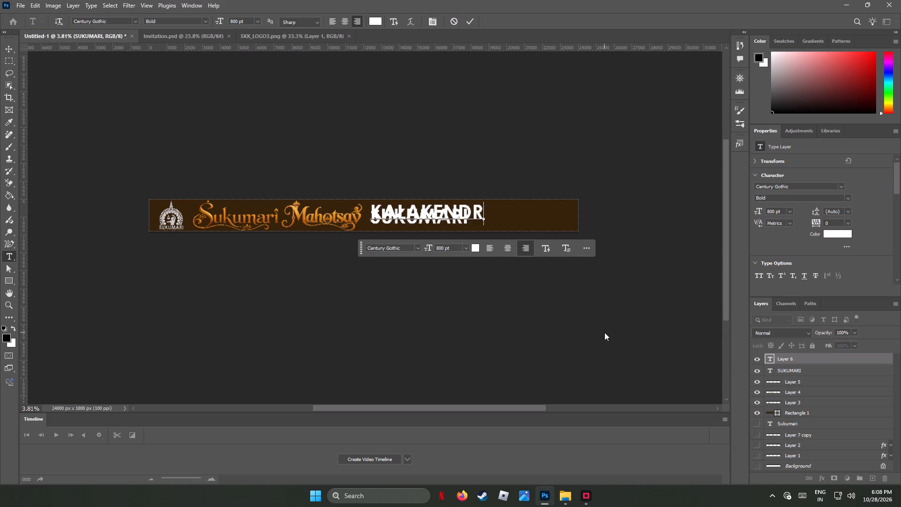
{"action": "left_click", "coordinate": [6, 46]}
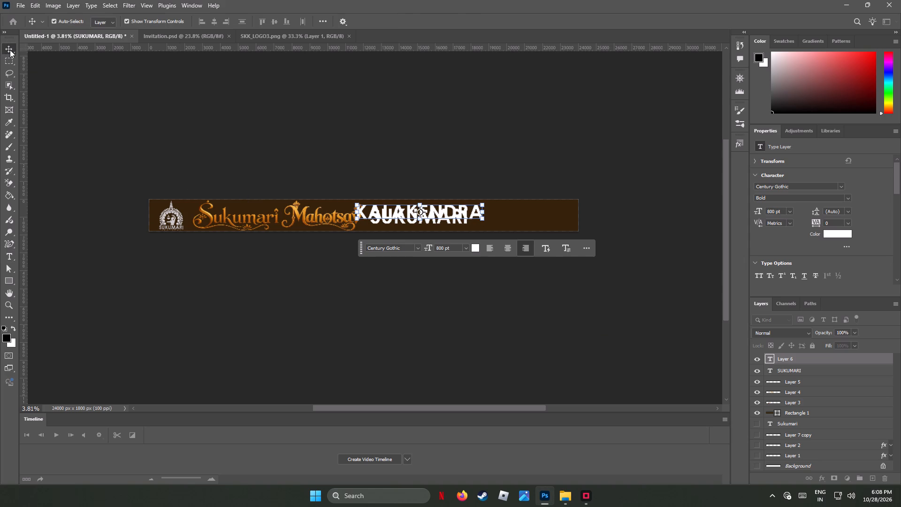
Browse the script-class fonts and preview them on the KALAKENDRA text.
{"action": "left_click", "coordinate": [848, 199]}
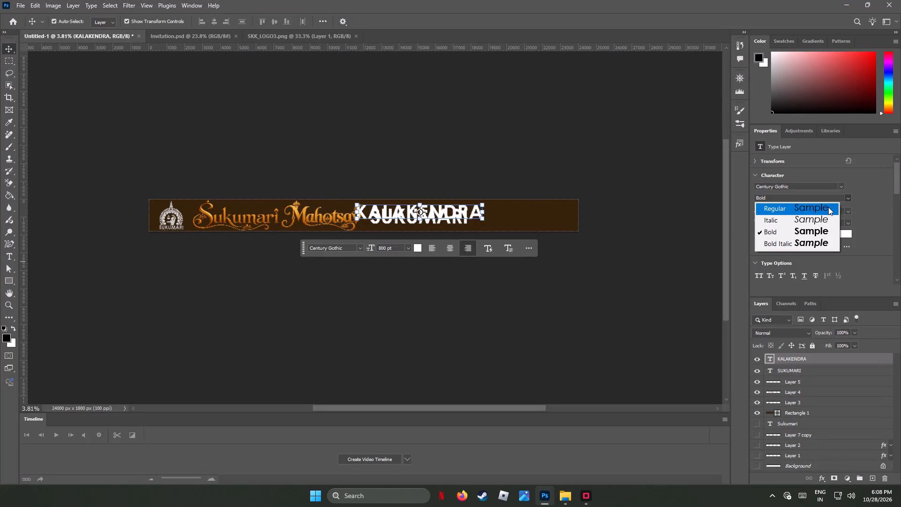
{"action": "left_click", "coordinate": [877, 191]}
{"action": "left_click", "coordinate": [841, 186]}
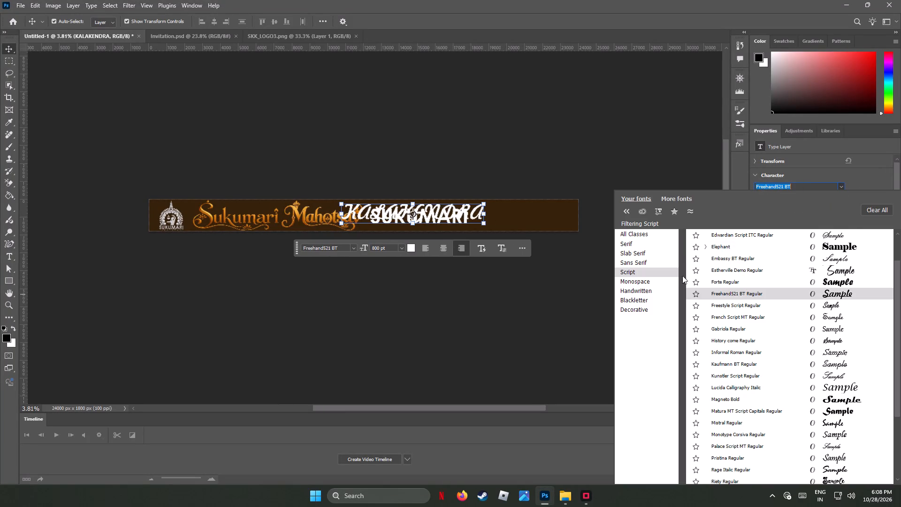
{"action": "scroll", "coordinate": [703, 278], "scroll_direction": "up", "scroll_amount": 10}
{"action": "scroll", "coordinate": [703, 278], "scroll_direction": "down", "scroll_amount": 1}
{"action": "scroll", "coordinate": [703, 278], "scroll_direction": "up", "scroll_amount": 5}
{"action": "scroll", "coordinate": [703, 278], "scroll_direction": "down", "scroll_amount": 4}
{"action": "scroll", "coordinate": [703, 278], "scroll_direction": "up", "scroll_amount": 1}
{"action": "scroll", "coordinate": [759, 281], "scroll_direction": "up", "scroll_amount": 2}
{"action": "scroll", "coordinate": [759, 281], "scroll_direction": "down", "scroll_amount": 4}
{"action": "scroll", "coordinate": [759, 280], "scroll_direction": "up", "scroll_amount": 9}
{"action": "scroll", "coordinate": [759, 280], "scroll_direction": "down", "scroll_amount": 2}
{"action": "scroll", "coordinate": [759, 280], "scroll_direction": "up", "scroll_amount": 10}
{"action": "scroll", "coordinate": [759, 280], "scroll_direction": "down", "scroll_amount": 5}
{"action": "scroll", "coordinate": [759, 280], "scroll_direction": "up", "scroll_amount": 3}
{"action": "scroll", "coordinate": [759, 280], "scroll_direction": "down", "scroll_amount": 1}
{"action": "scroll", "coordinate": [759, 280], "scroll_direction": "up", "scroll_amount": 5}
{"action": "scroll", "coordinate": [759, 280], "scroll_direction": "down", "scroll_amount": 2}
{"action": "scroll", "coordinate": [759, 280], "scroll_direction": "up", "scroll_amount": 10}
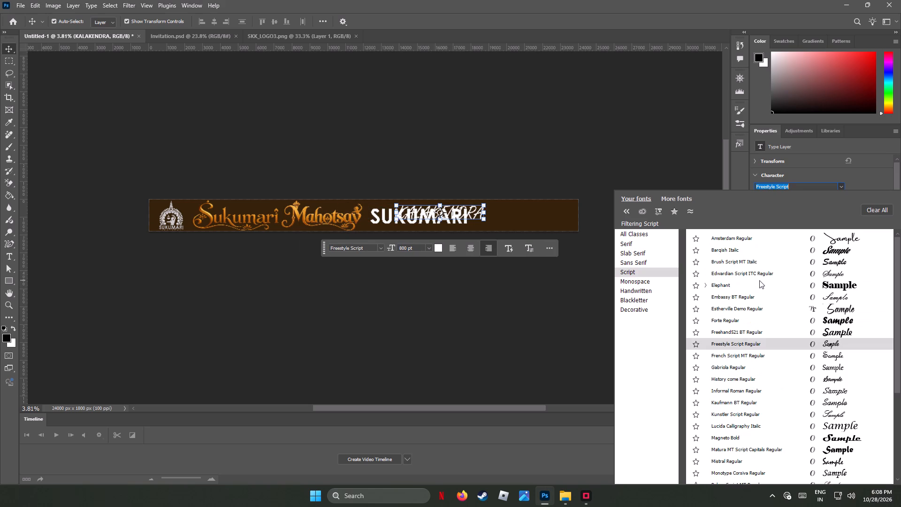
{"action": "scroll", "coordinate": [759, 280], "scroll_direction": "down", "scroll_amount": 1}
{"action": "scroll", "coordinate": [759, 280], "scroll_direction": "up", "scroll_amount": 4}
{"action": "scroll", "coordinate": [759, 280], "scroll_direction": "down", "scroll_amount": 3}
{"action": "scroll", "coordinate": [759, 280], "scroll_direction": "up", "scroll_amount": 3}
{"action": "scroll", "coordinate": [759, 280], "scroll_direction": "down", "scroll_amount": 1}
{"action": "scroll", "coordinate": [759, 280], "scroll_direction": "up", "scroll_amount": 13}
{"action": "scroll", "coordinate": [759, 280], "scroll_direction": "down", "scroll_amount": 1}
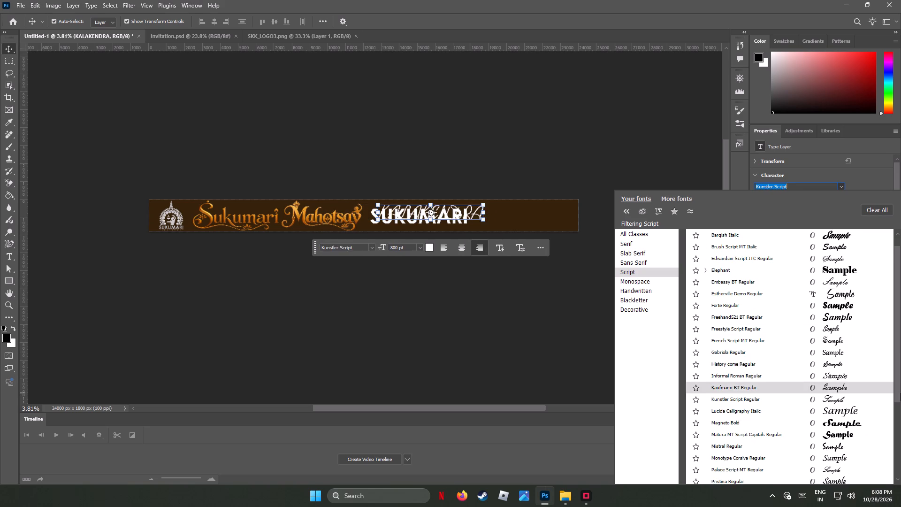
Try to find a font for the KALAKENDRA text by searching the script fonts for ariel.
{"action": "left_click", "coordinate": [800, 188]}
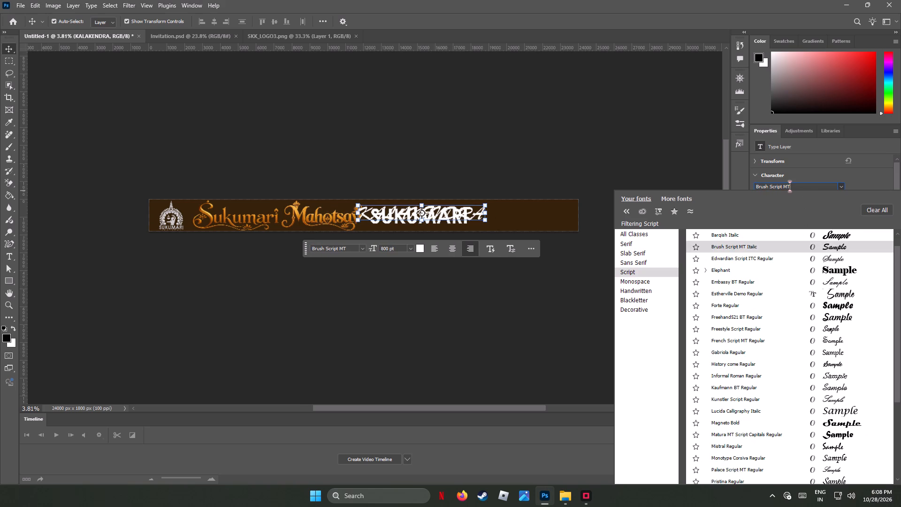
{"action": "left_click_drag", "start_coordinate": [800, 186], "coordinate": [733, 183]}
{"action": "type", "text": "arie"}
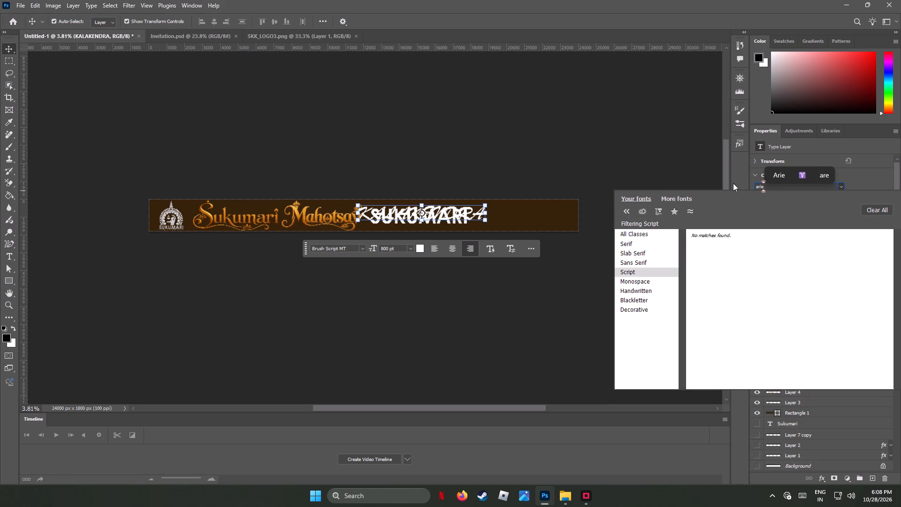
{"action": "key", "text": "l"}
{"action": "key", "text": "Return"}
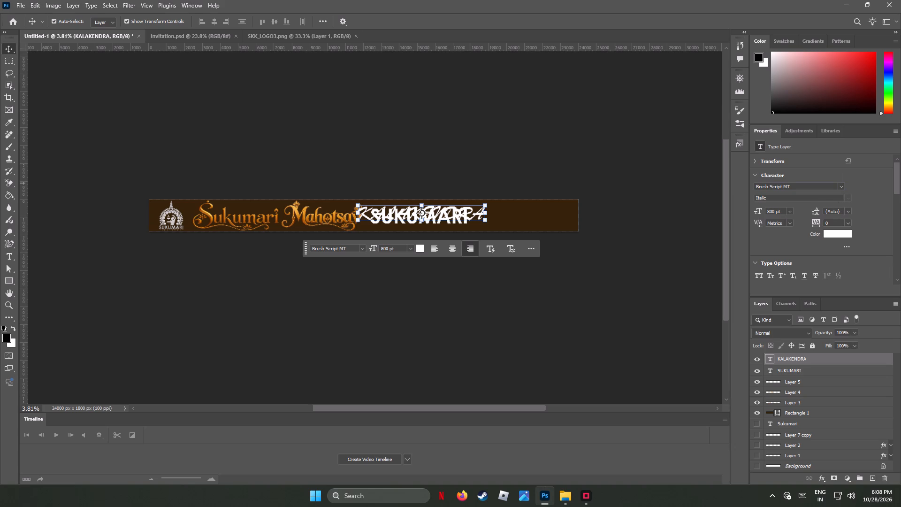
Show all font classes and set the KALAKENDRA text's font to Arial Narrow.
{"action": "left_click", "coordinate": [843, 185]}
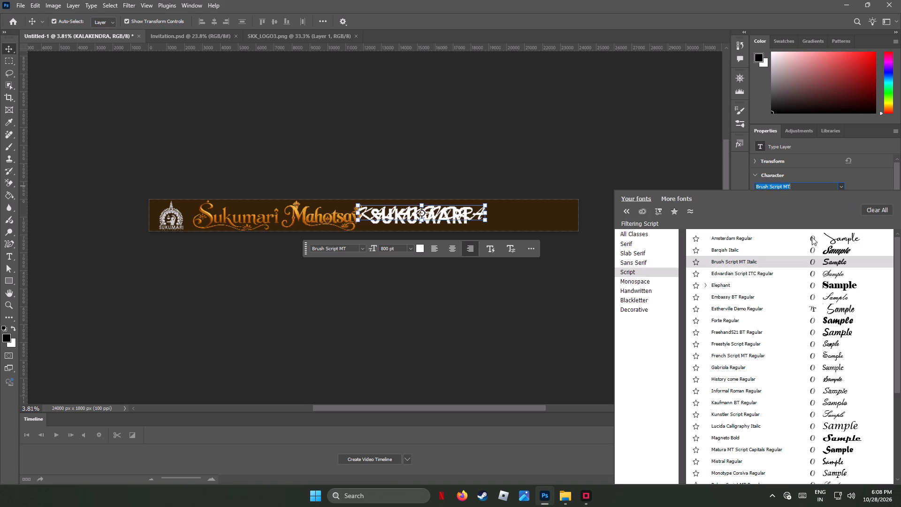
{"action": "left_click", "coordinate": [642, 233]}
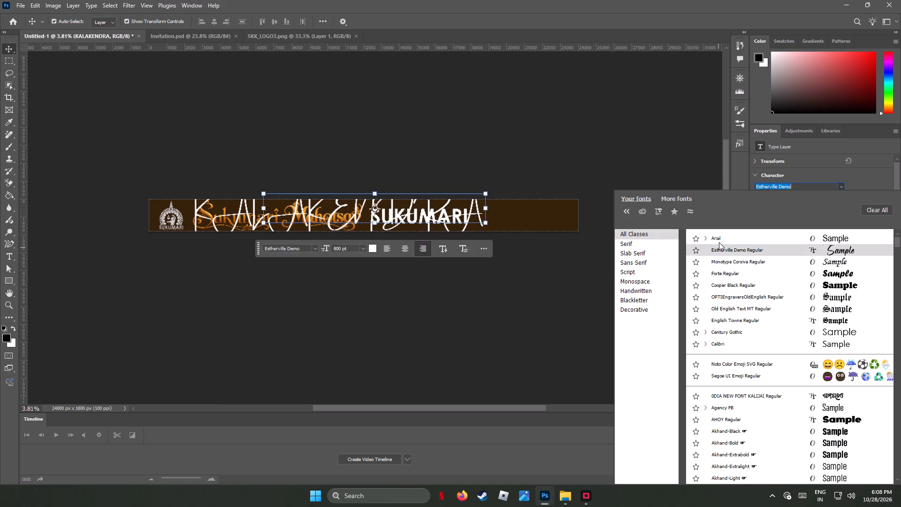
{"action": "left_click", "coordinate": [716, 238]}
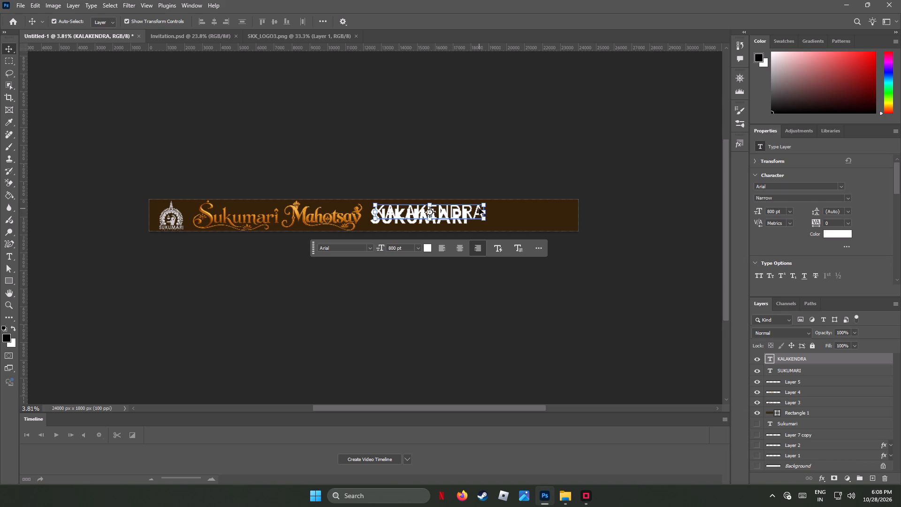
Move the KALAKENDRA text about 5291 px right and 253 px down so it directly follows SUKUMARI on the same line.
{"action": "left_click_drag", "start_coordinate": [479, 208], "coordinate": [574, 213]}
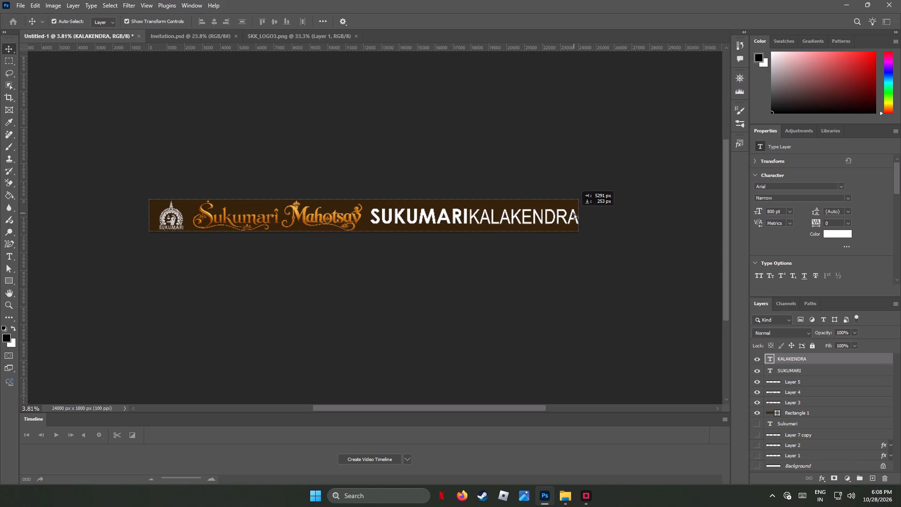
{"action": "left_click_drag", "start_coordinate": [574, 213], "coordinate": [573, 213]}
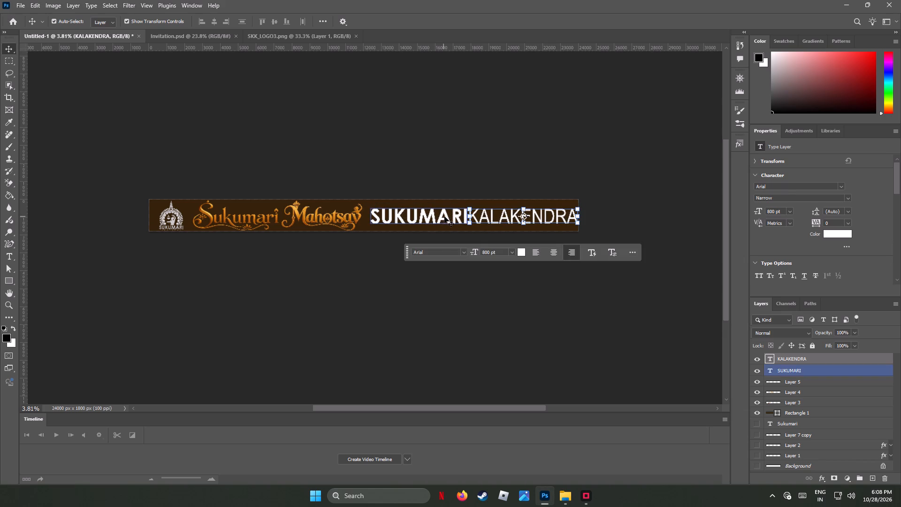
Nudge the SUKUMARI text slightly left, closer to the Mahotsav lettering.
{"action": "left_click", "coordinate": [447, 216]}
{"action": "key", "text": "Left"}
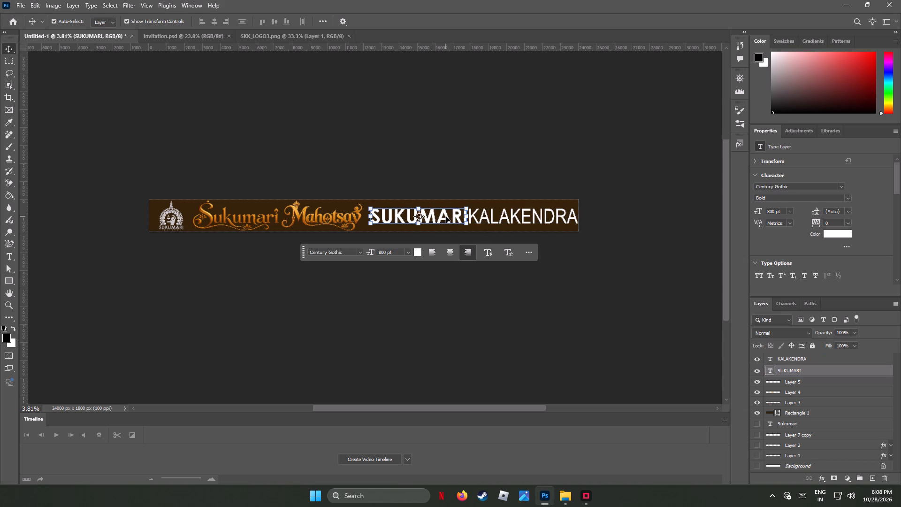
{"action": "key", "text": "Left"}
{"action": "key", "text": "Left"}
{"action": "key", "text": "Left"}
{"action": "key", "text": "Left"}
{"action": "key", "text": "Left"}
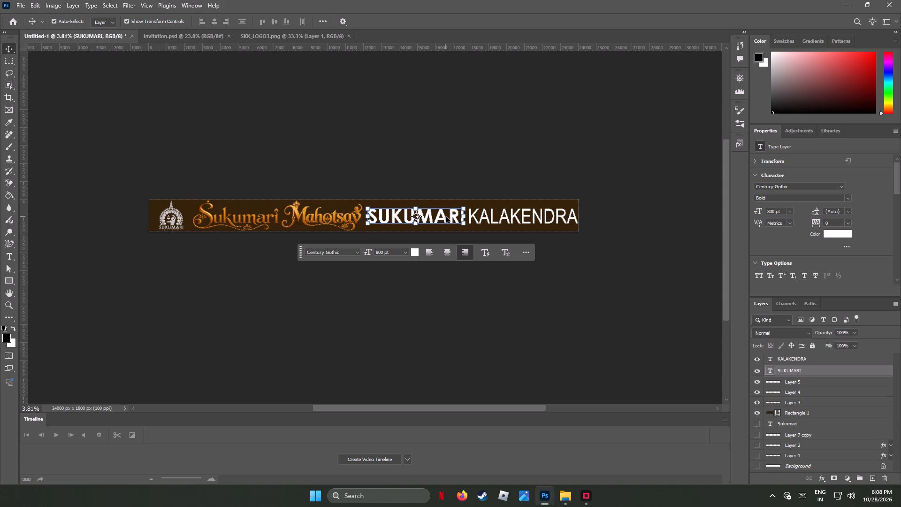
Nudge the KALAKENDRA text slightly left, closer to SUKUMARI and clear of the banner's right edge, and deselect it.
{"action": "left_click", "coordinate": [493, 219]}
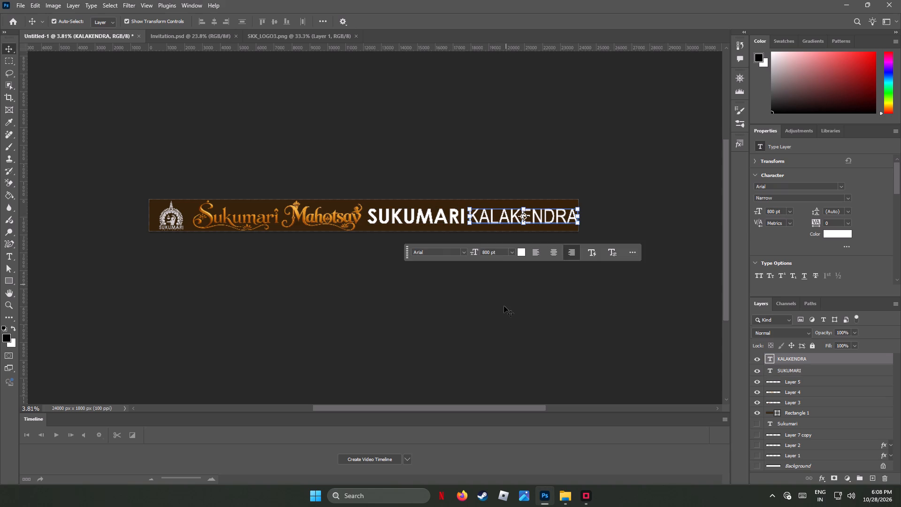
{"action": "key", "text": "Left"}
{"action": "key", "text": "Left"}
{"action": "key", "text": "Left"}
{"action": "key", "text": "Left"}
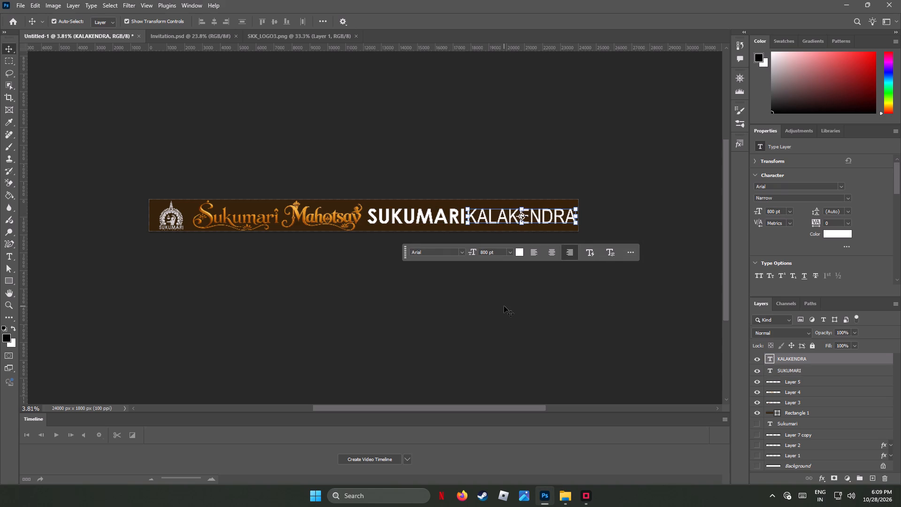
{"action": "left_click", "coordinate": [504, 306]}
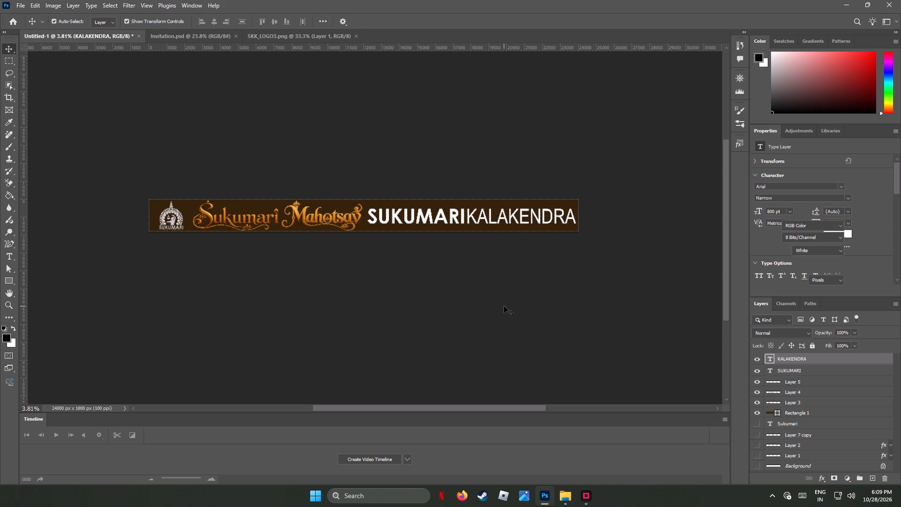
Save the banner document in Photoshop format as Main_Gate Banner in the Sukumari_Mahotsav folder.
{"action": "key", "text": "ctrl+s"}
{"action": "key", "text": "ctrl+s"}
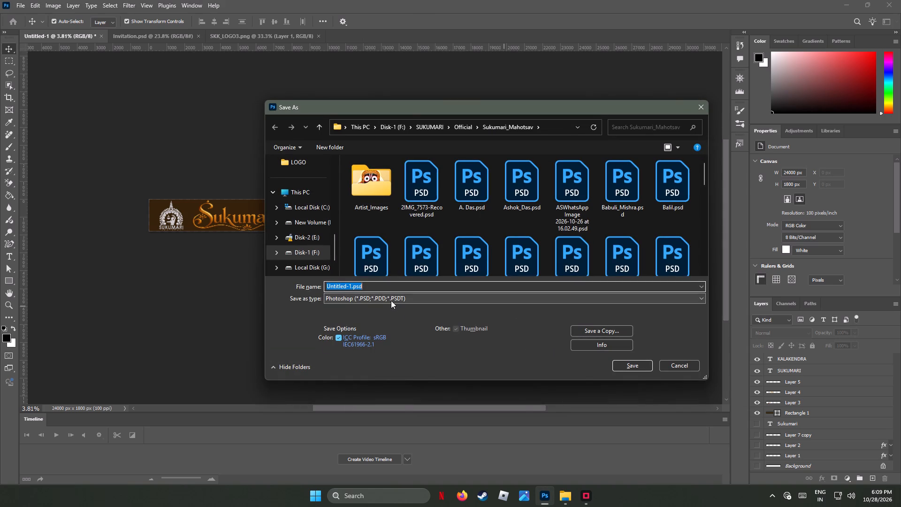
{"action": "type", "text": "Banner"}
{"action": "key", "text": "BackSpace"}
{"action": "key", "text": "BackSpace"}
{"action": "key", "text": "BackSpace"}
{"action": "key", "text": "BackSpace"}
{"action": "key", "text": "BackSpace"}
{"action": "key", "text": "BackSpace"}
{"action": "key", "text": "BackSpace"}
{"action": "key", "text": "BackSpace"}
{"action": "key", "text": "BackSpace"}
{"action": "key", "text": "BackSpace"}
{"action": "key", "text": "BackSpace"}
{"action": "key", "text": "BackSpace"}
{"action": "key", "text": "BackSpace"}
{"action": "key", "text": "BackSpace"}
{"action": "key", "text": "BackSpace"}
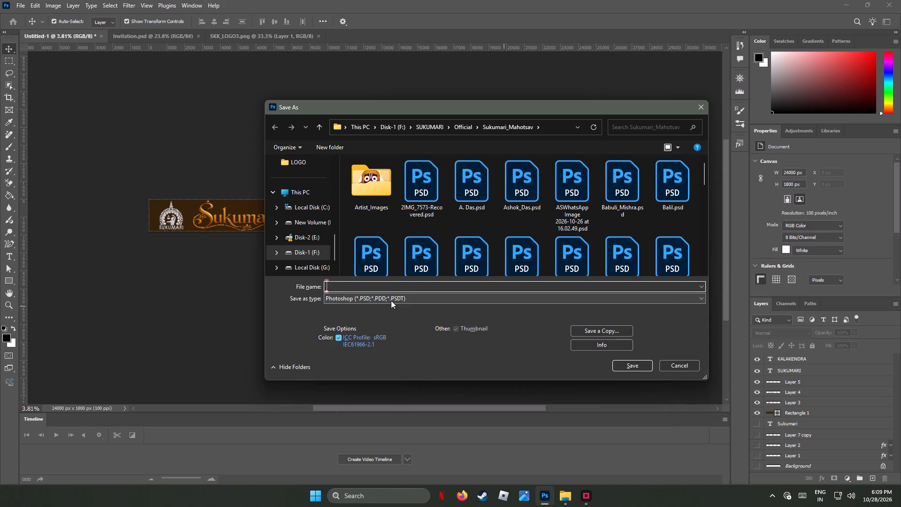
{"action": "type", "text": "Main"}
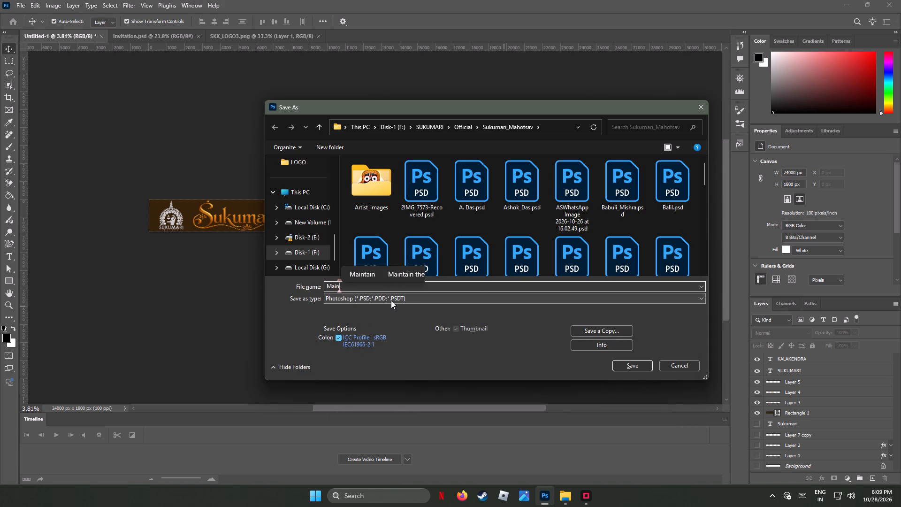
{"action": "type", "text": "_Gate"}
{"action": "key", "text": "space"}
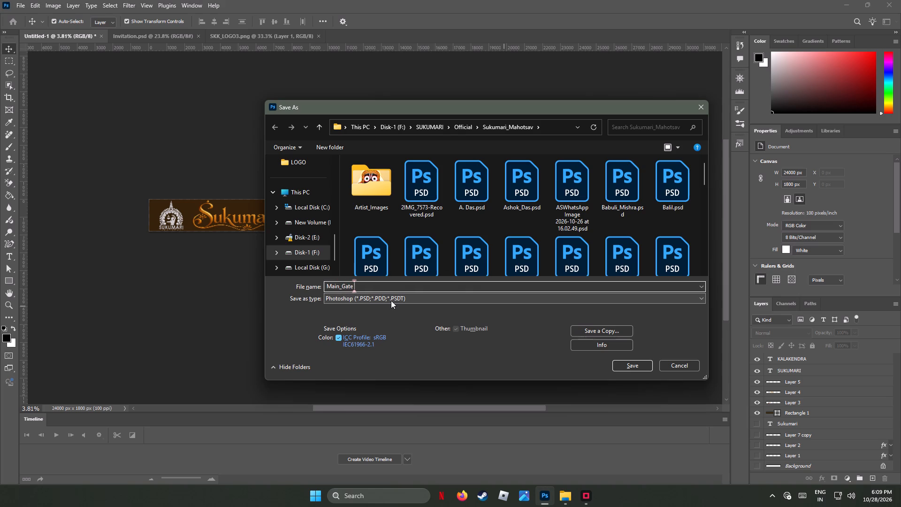
{"action": "key", "text": "shift+n"}
{"action": "key", "text": "BackSpace"}
{"action": "type", "text": "Banner"}
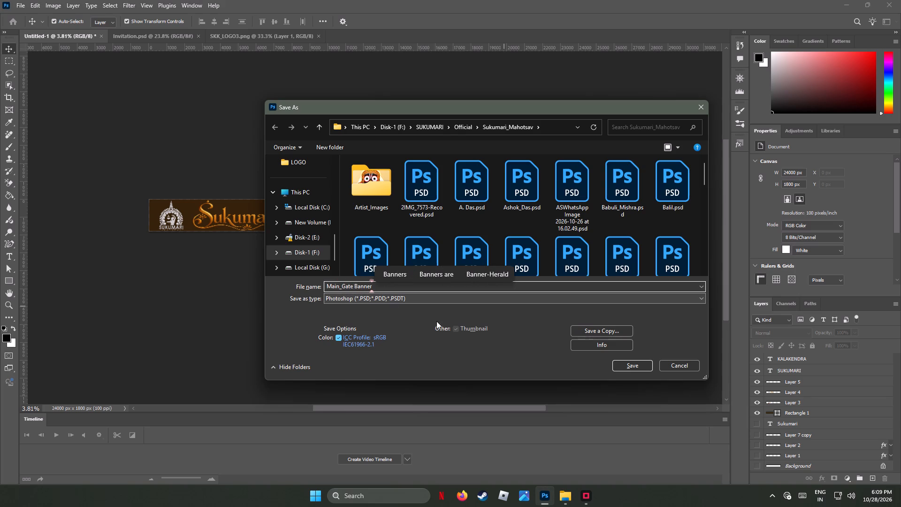
{"action": "left_click", "coordinate": [627, 364]}
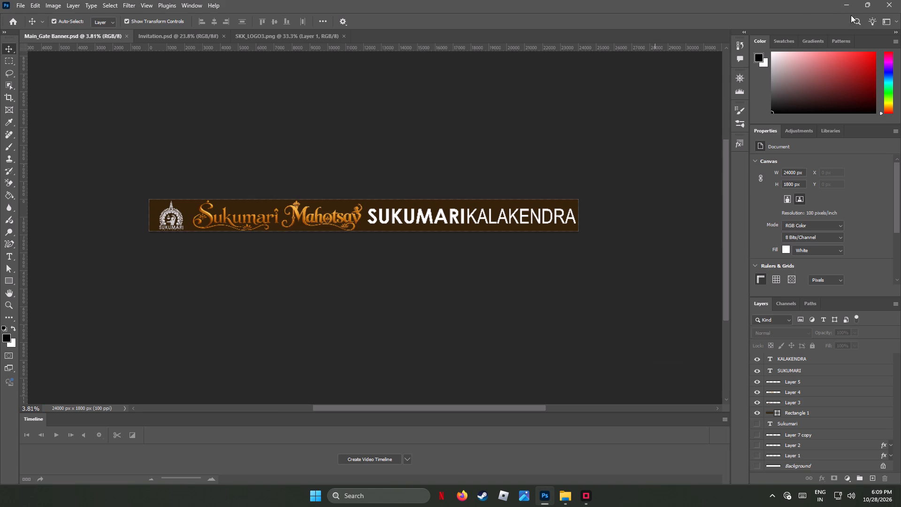
Minimize the Photoshop window to reach the desktop and the open folder windows.
{"action": "left_click", "coordinate": [851, 7]}
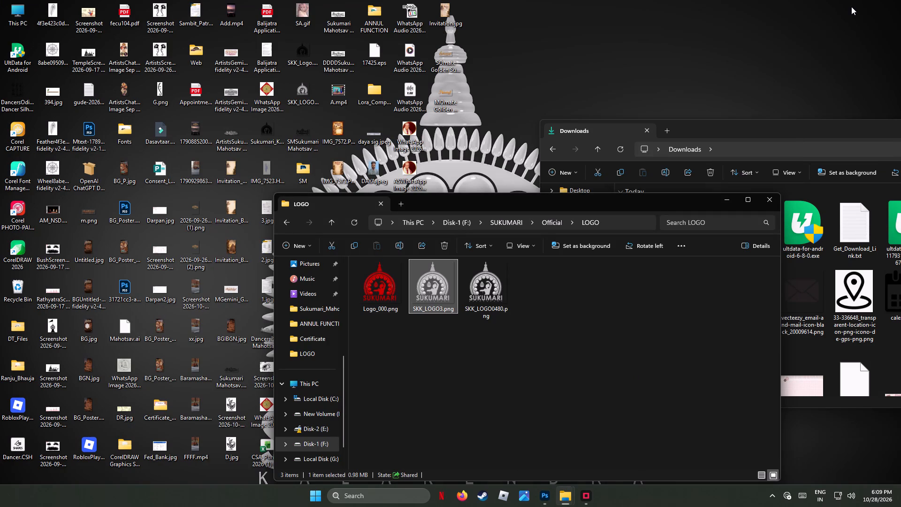